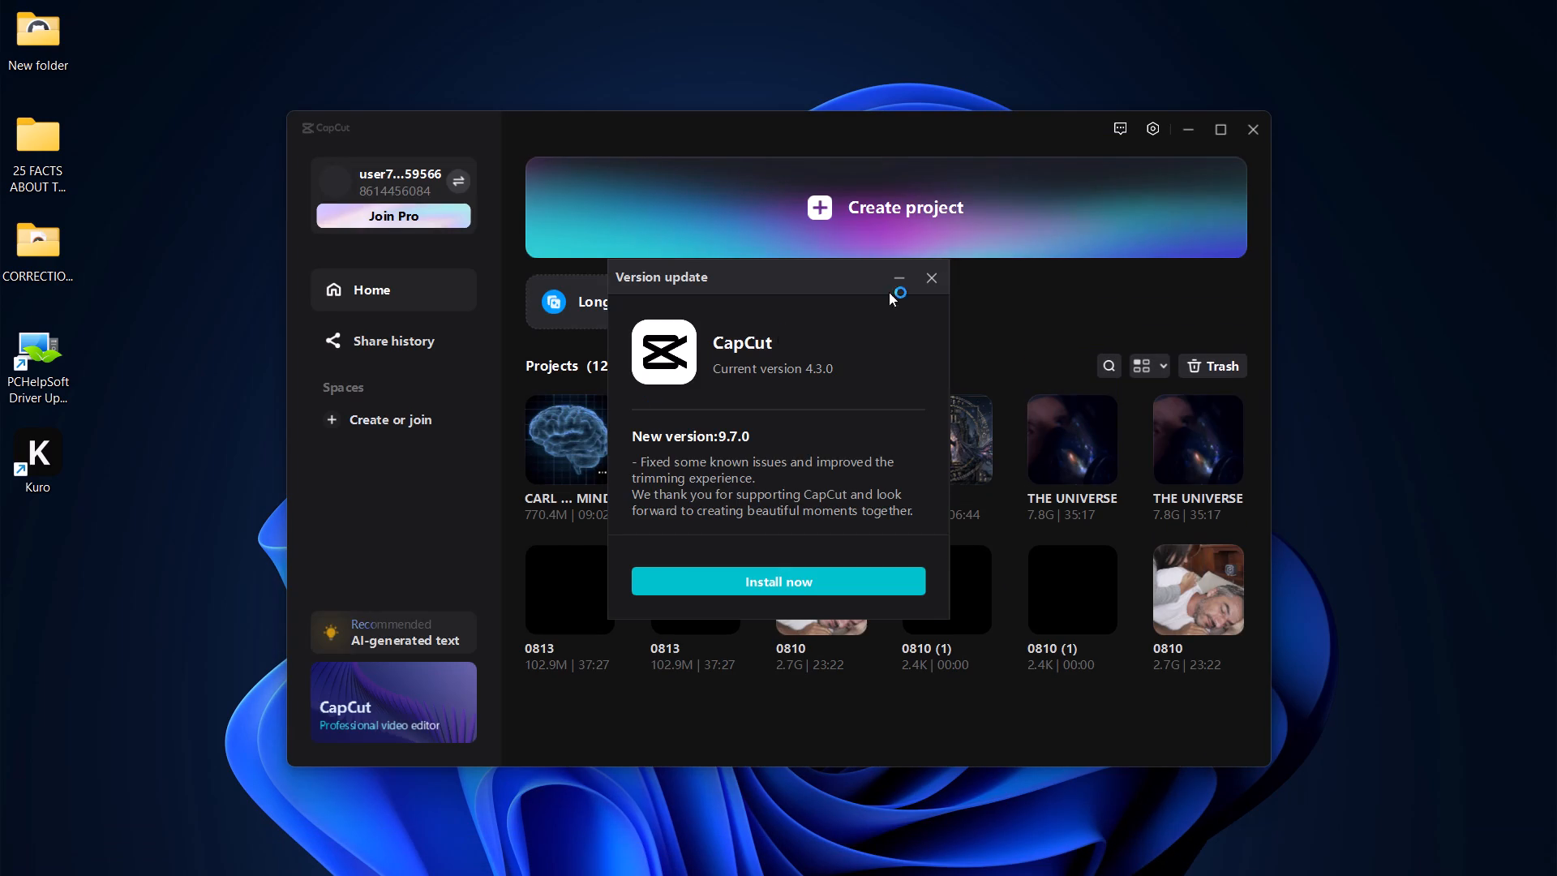
Dismiss the version update window without installing the new version.
{"action": "left_click", "coordinate": [943, 279]}
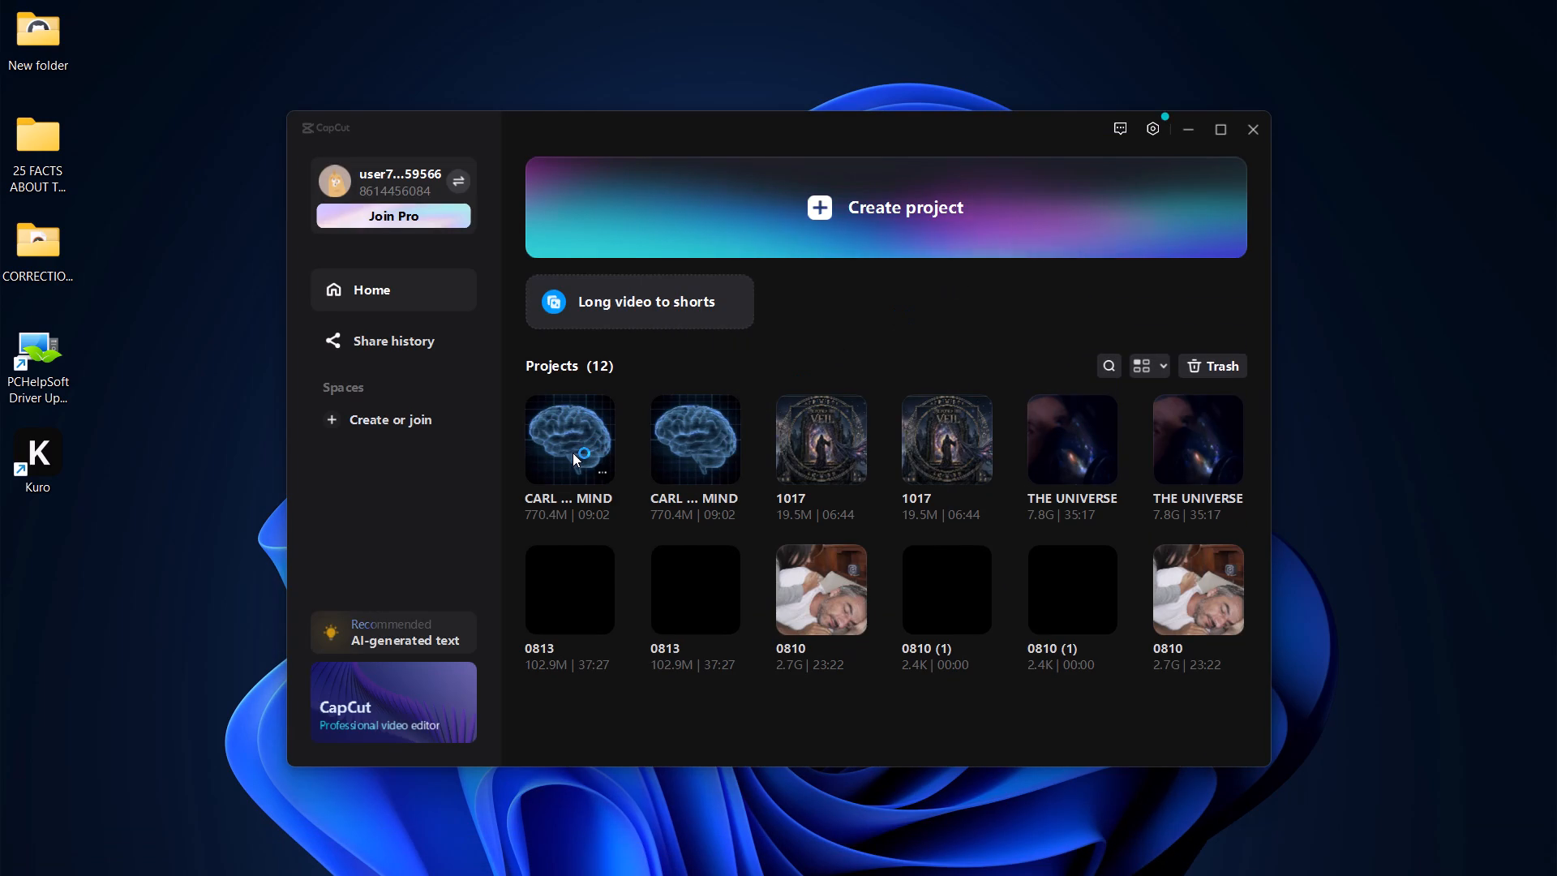
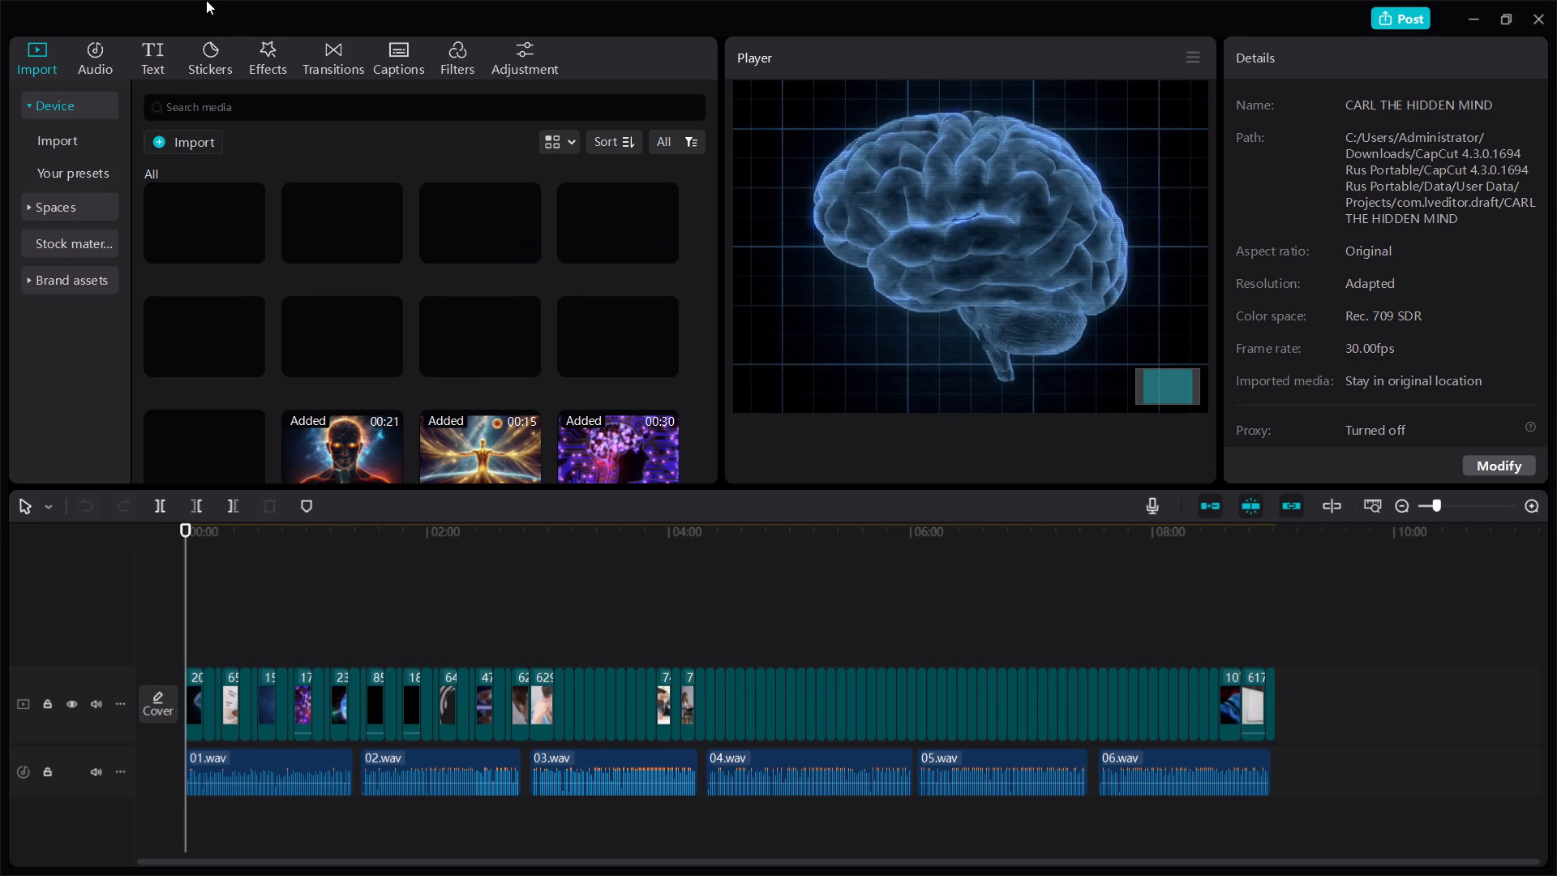
Import the audio file 07 from the CORRECTIONS folder on the Desktop into the project media.
{"action": "left_click", "coordinate": [187, 144]}
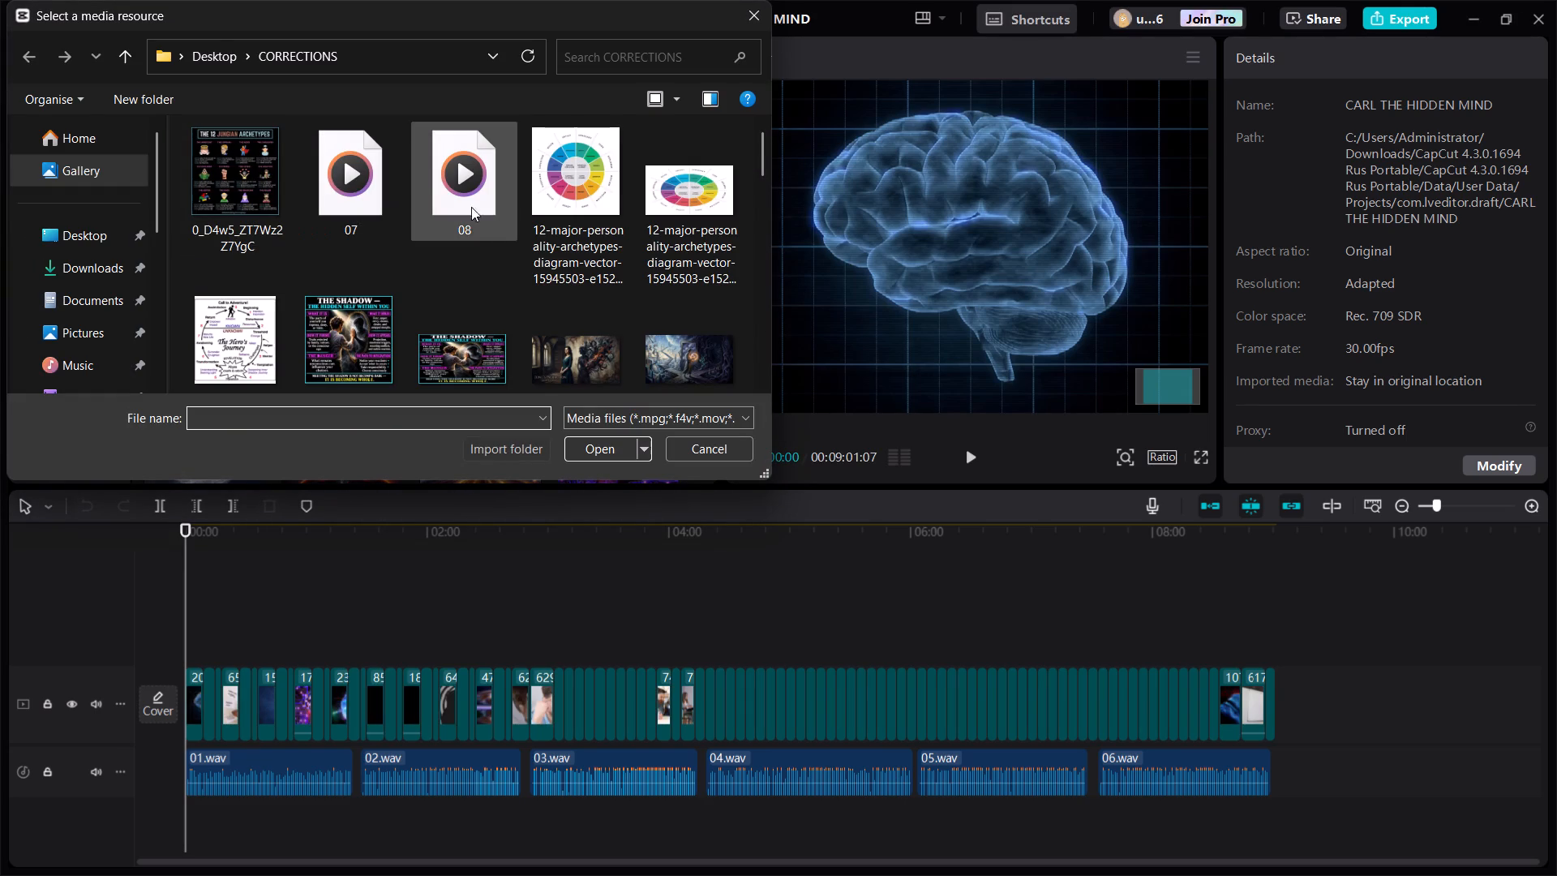
{"action": "left_click", "coordinate": [351, 188]}
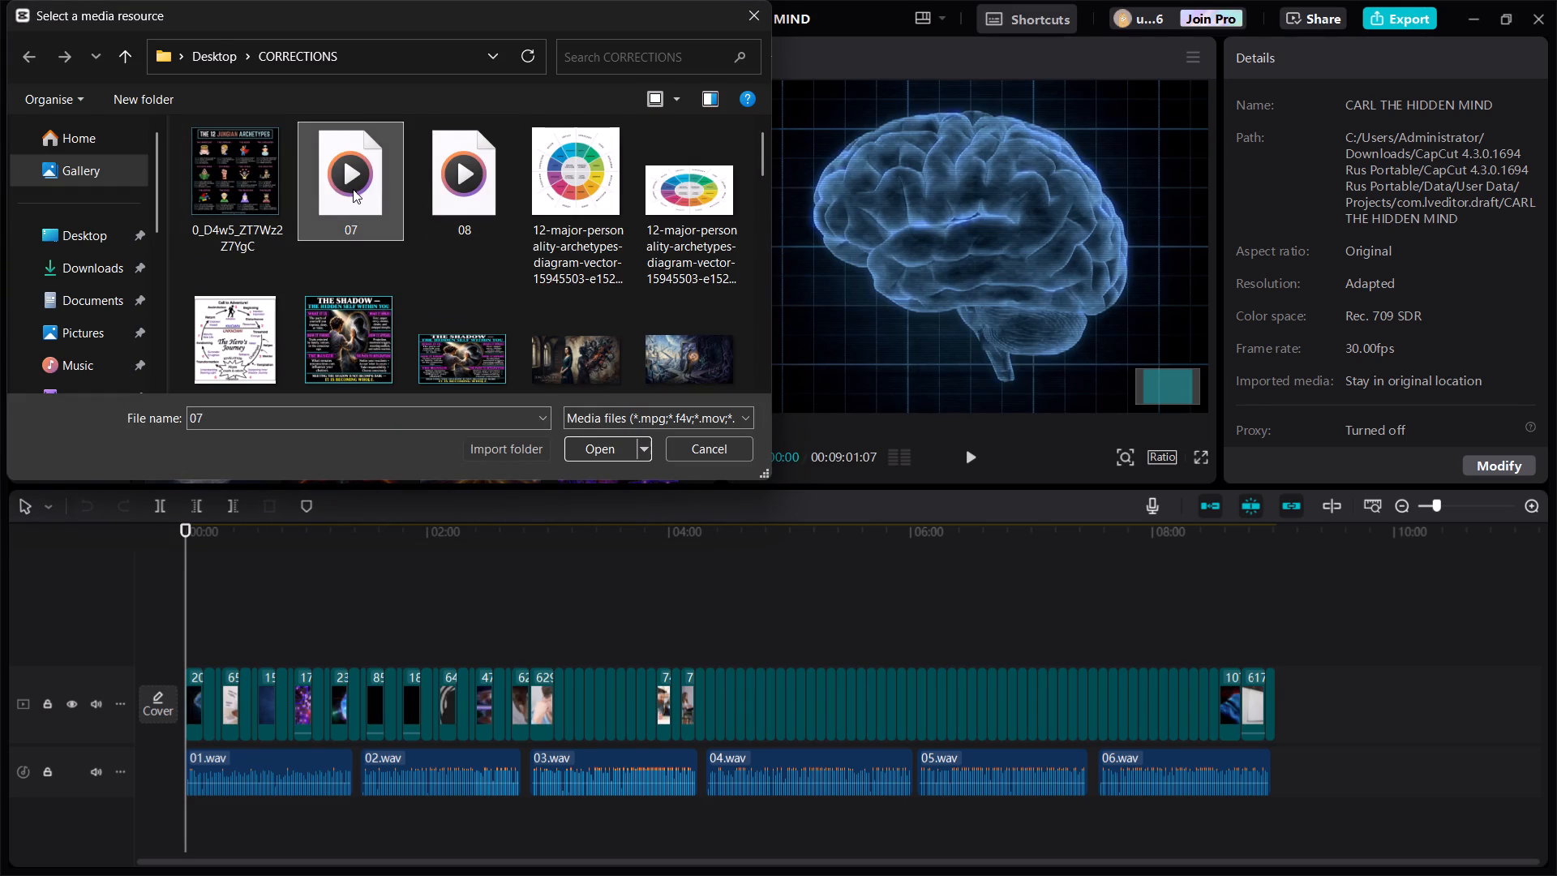
{"action": "left_click", "coordinate": [601, 448]}
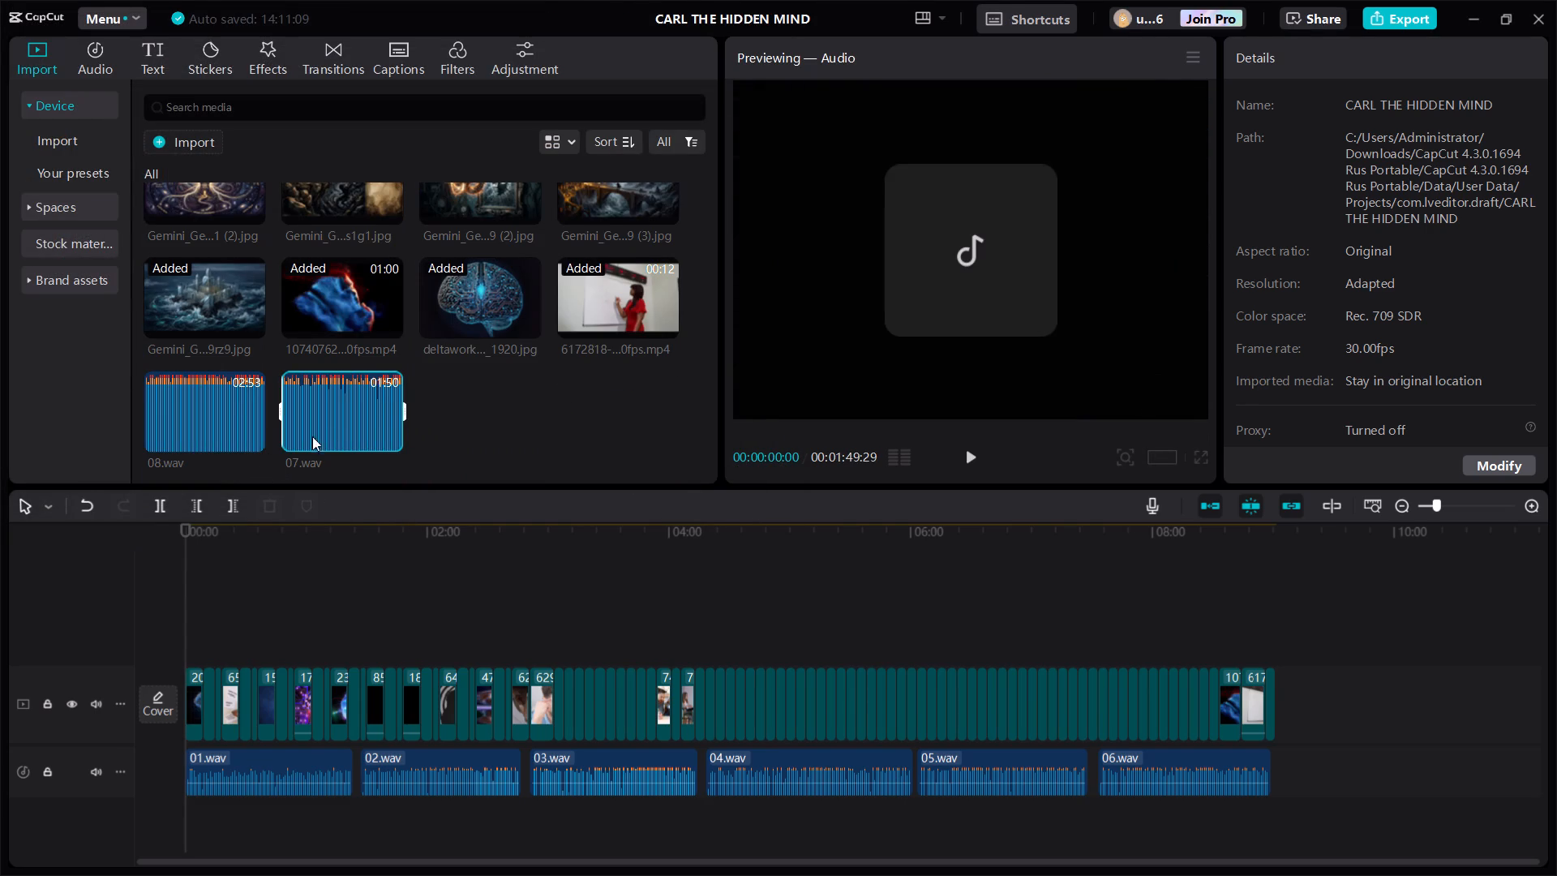
Add 07.wav to the audio track at 00:09:01:07, directly after 06.wav.
{"action": "left_click", "coordinate": [1275, 625]}
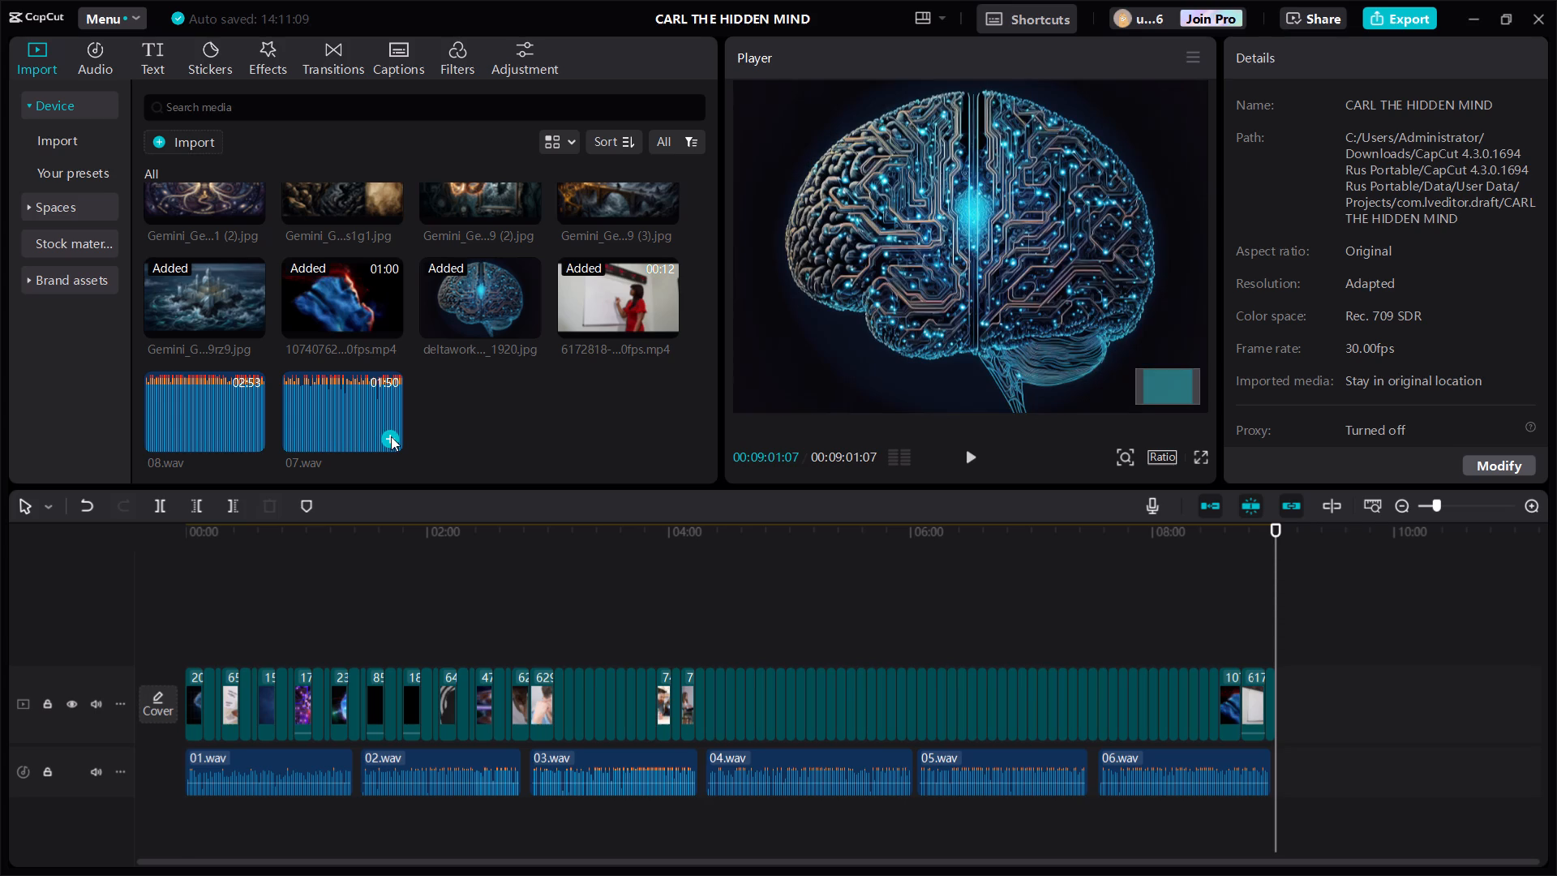
{"action": "left_click", "coordinate": [391, 436]}
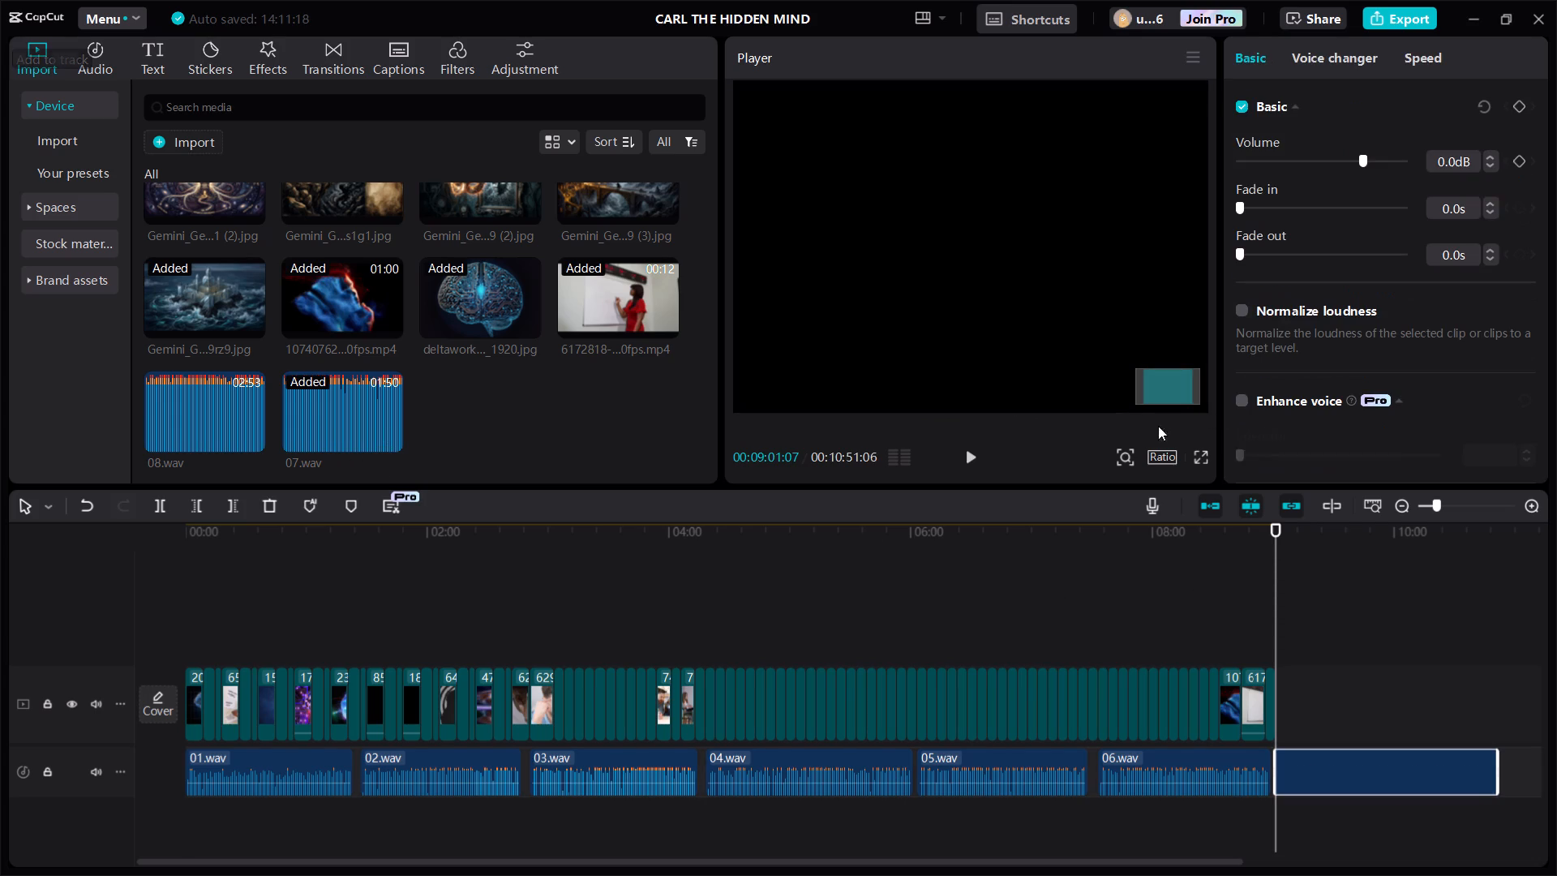
Play the timeline from the start of 07.wav at 00:09:01:07 to hear the new narration.
{"action": "left_click", "coordinate": [969, 451]}
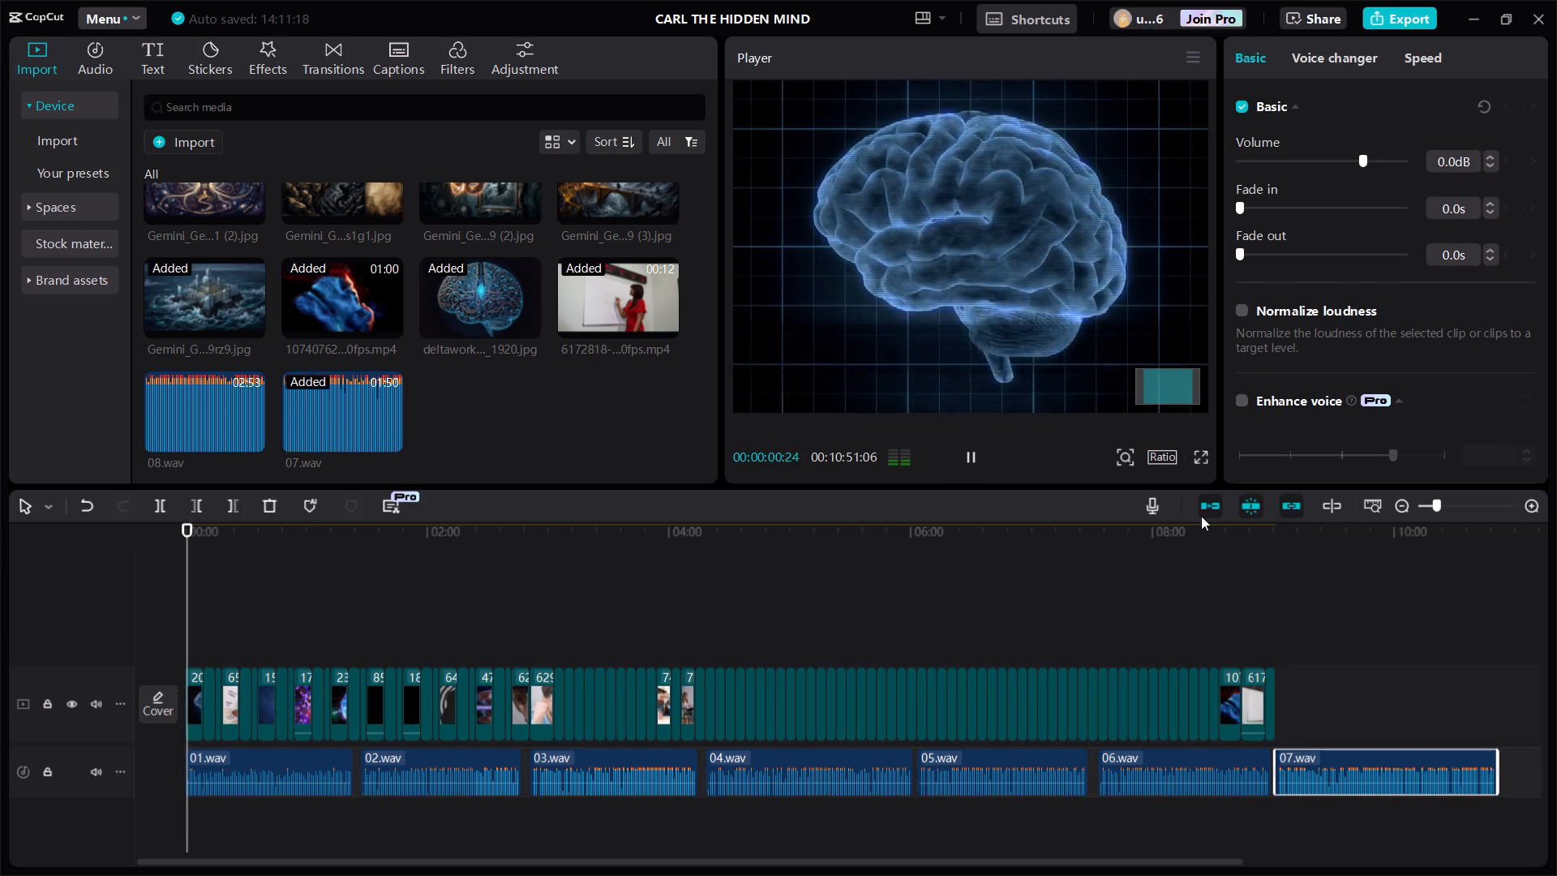
{"action": "left_click", "coordinate": [1275, 578]}
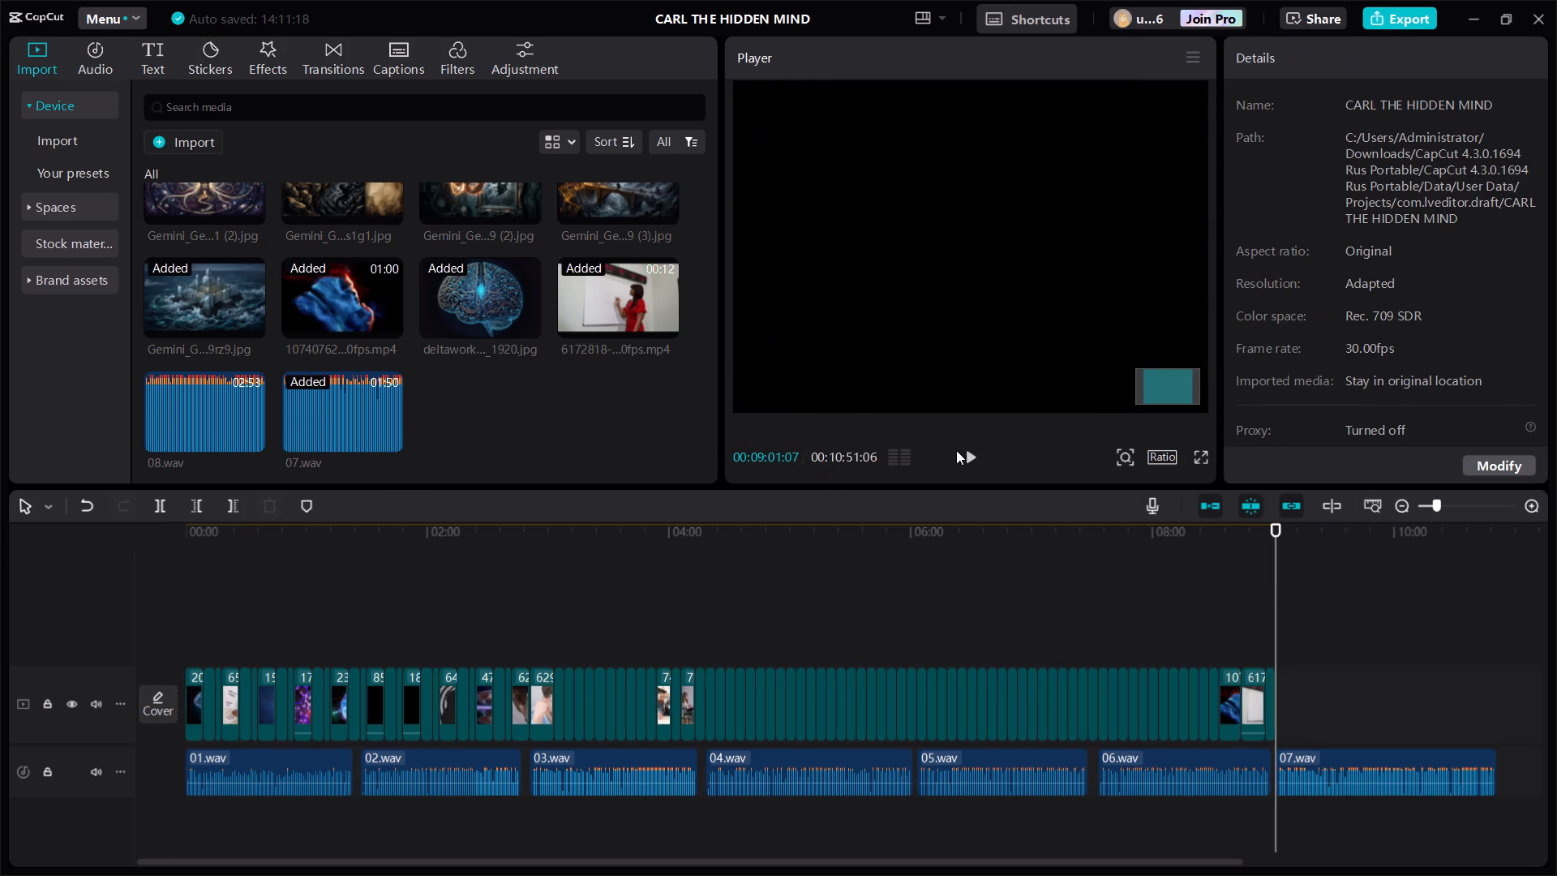
{"action": "left_click", "coordinate": [965, 452]}
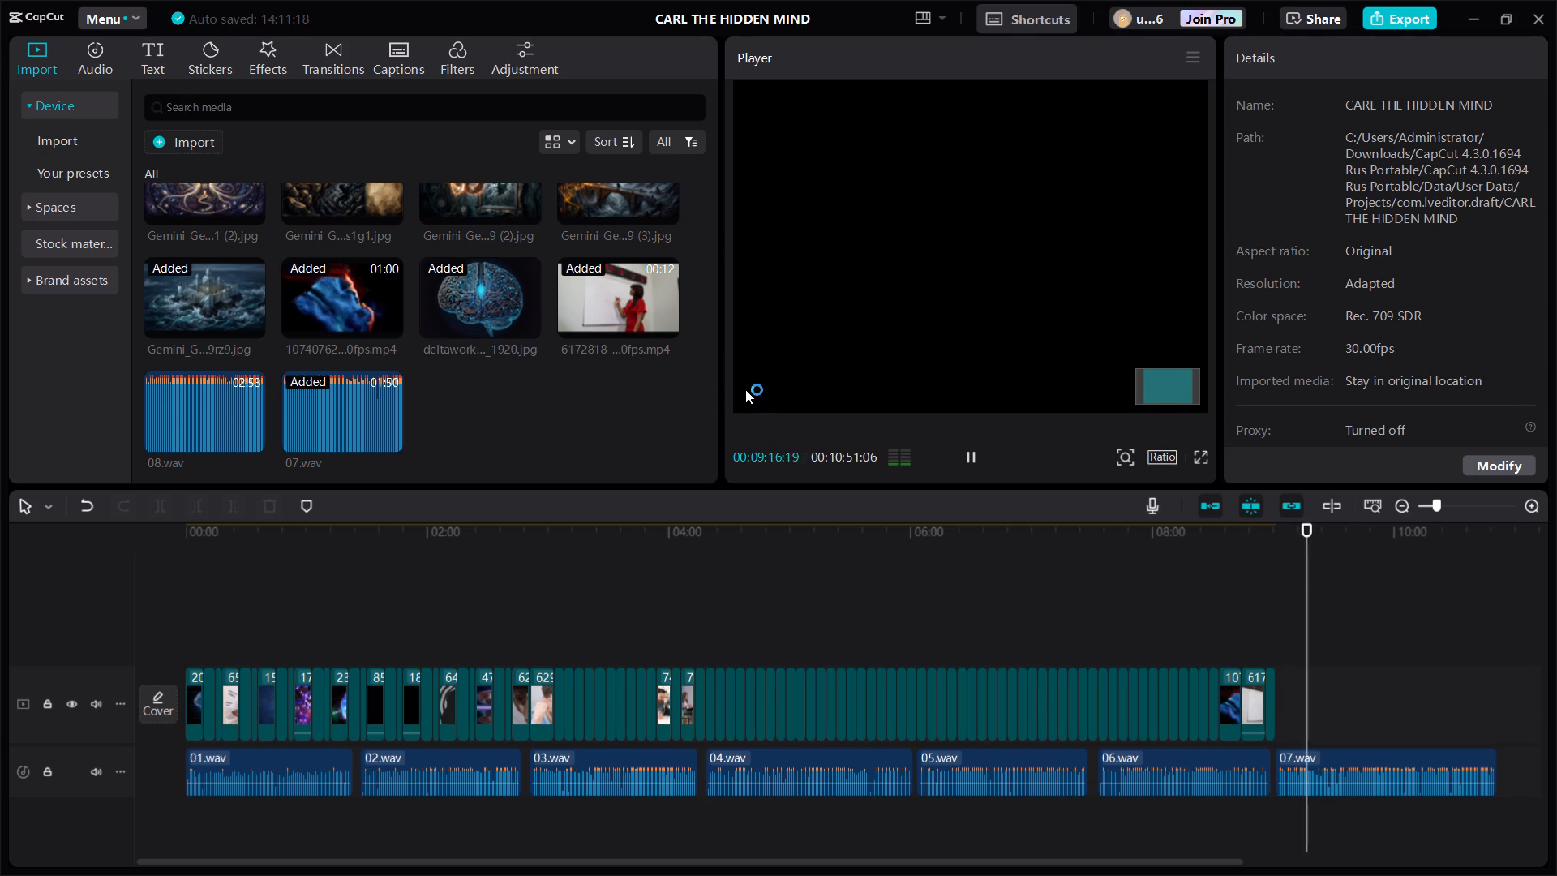
Look through the project media and the CORRECTIONS import folder for footage to accompany the 07.wav narration.
{"action": "scroll", "coordinate": [618, 425], "scroll_direction": "up", "scroll_amount": 5}
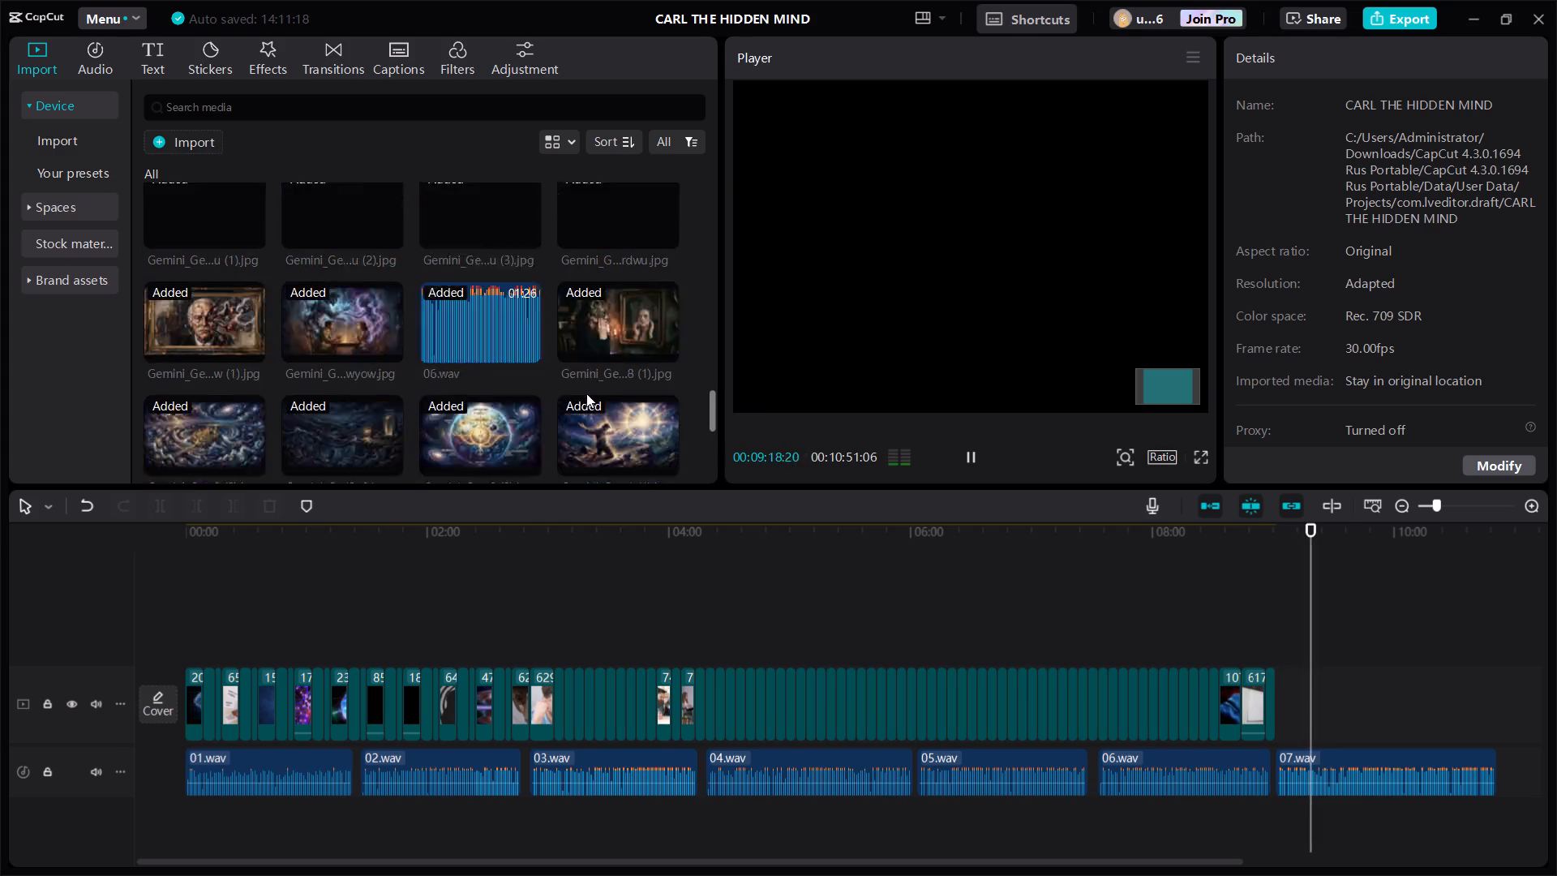
{"action": "scroll", "coordinate": [586, 392], "scroll_direction": "up", "scroll_amount": 10}
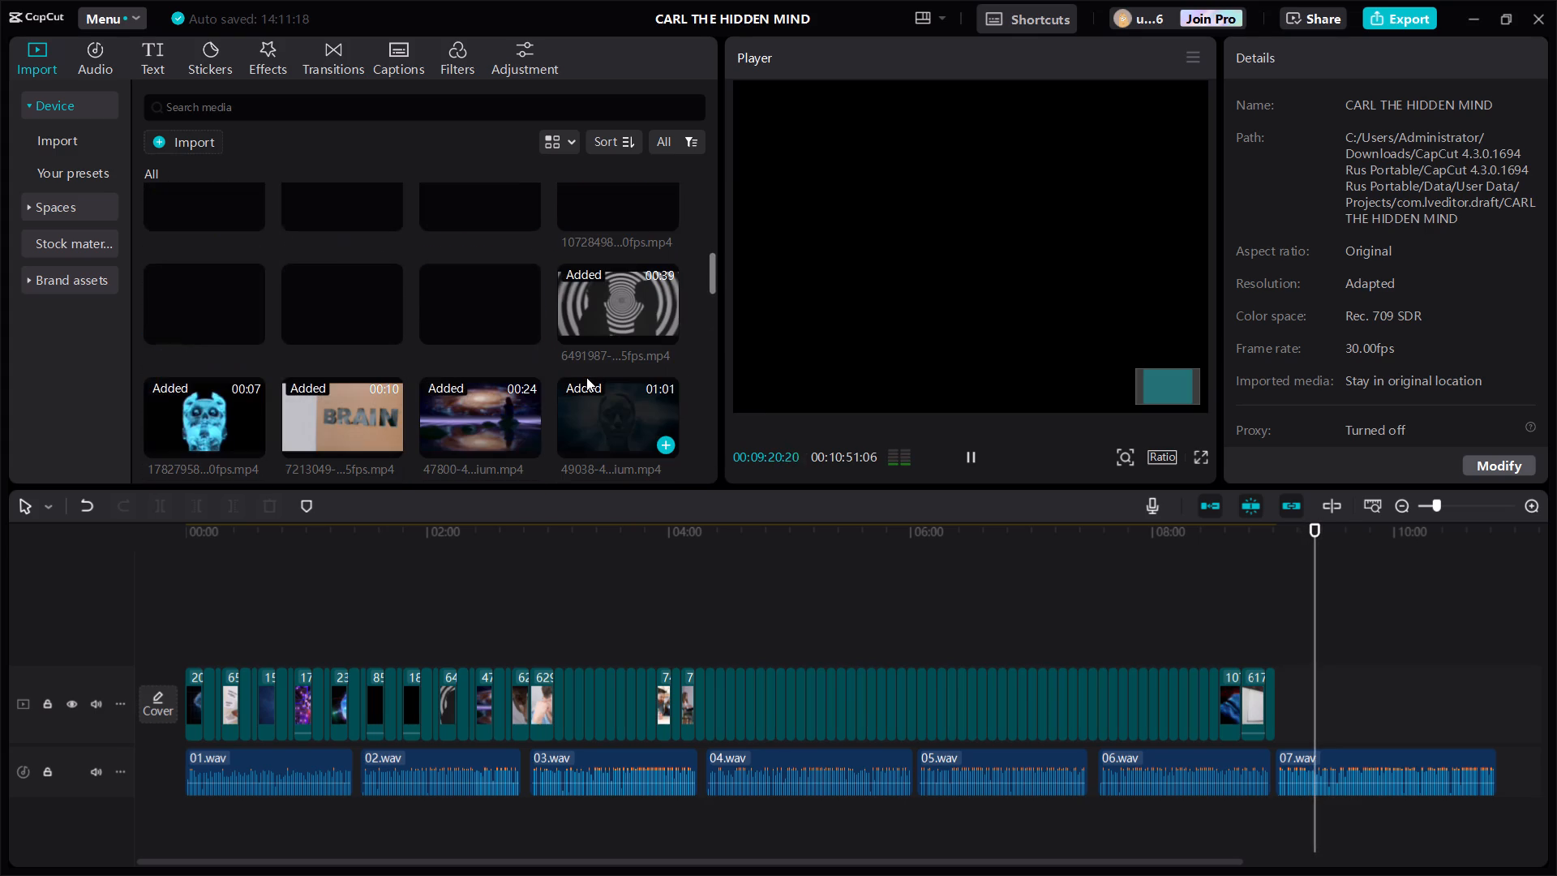
{"action": "scroll", "coordinate": [580, 367], "scroll_direction": "up", "scroll_amount": 2}
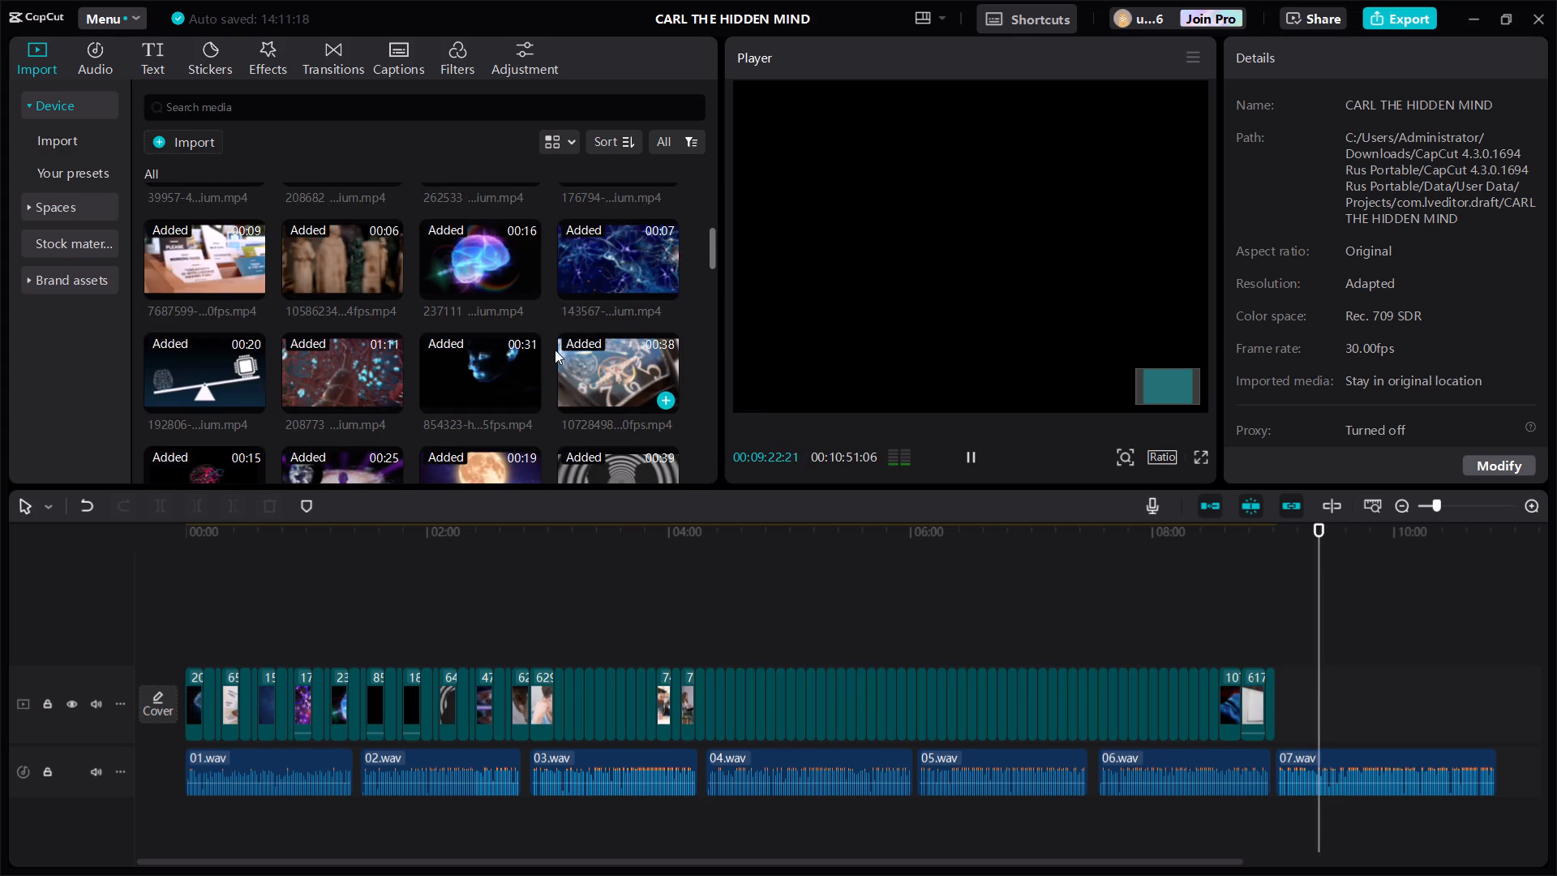
{"action": "scroll", "coordinate": [550, 345], "scroll_direction": "up", "scroll_amount": 4}
{"action": "scroll", "coordinate": [452, 337], "scroll_direction": "up", "scroll_amount": 4}
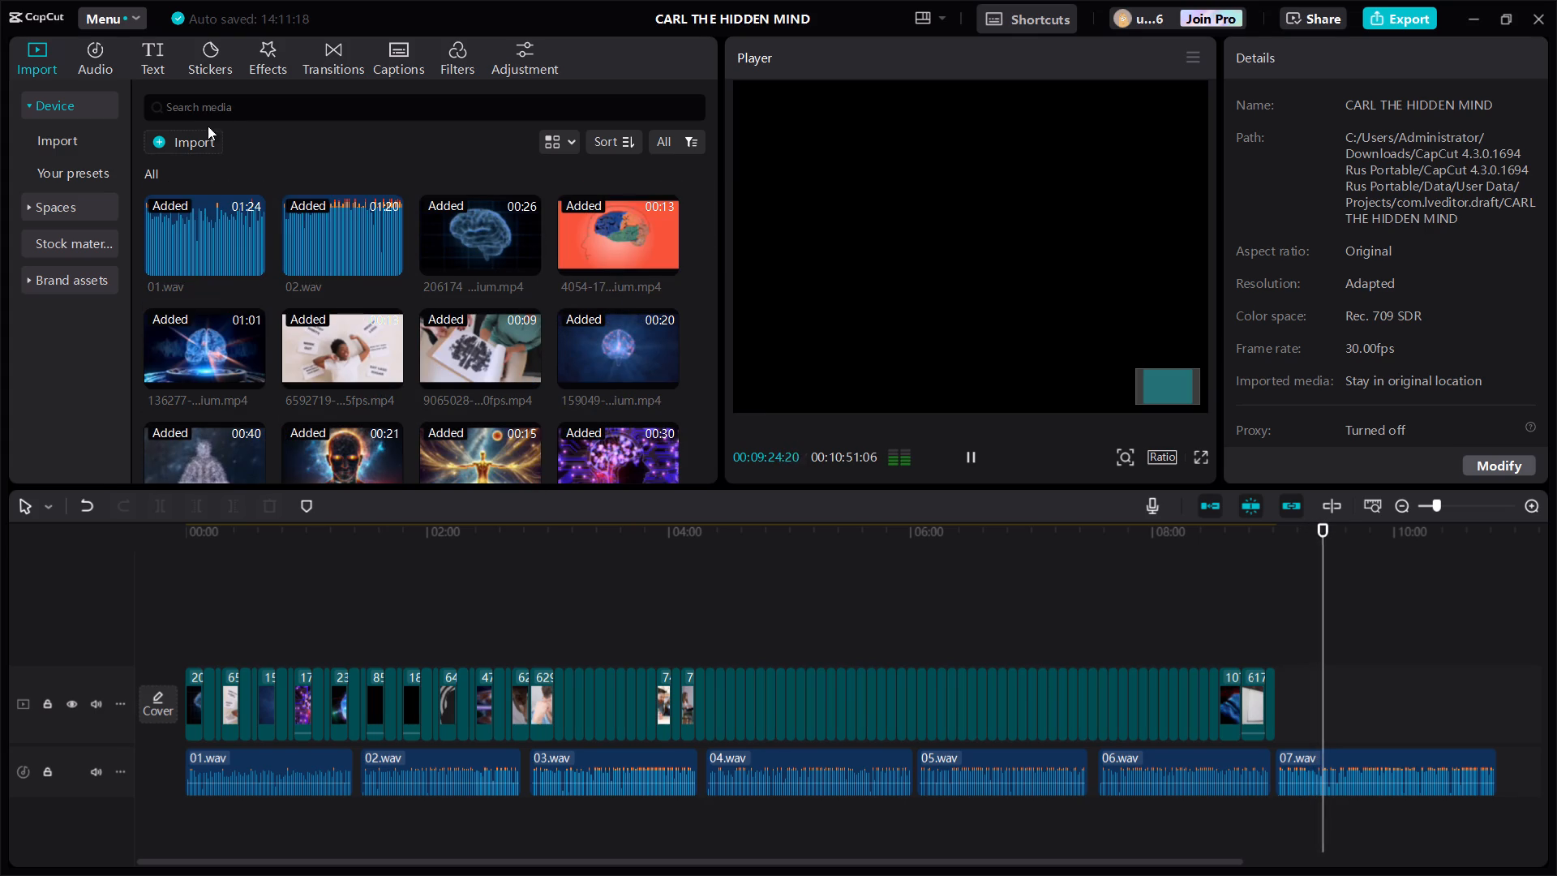
{"action": "left_click", "coordinate": [195, 140]}
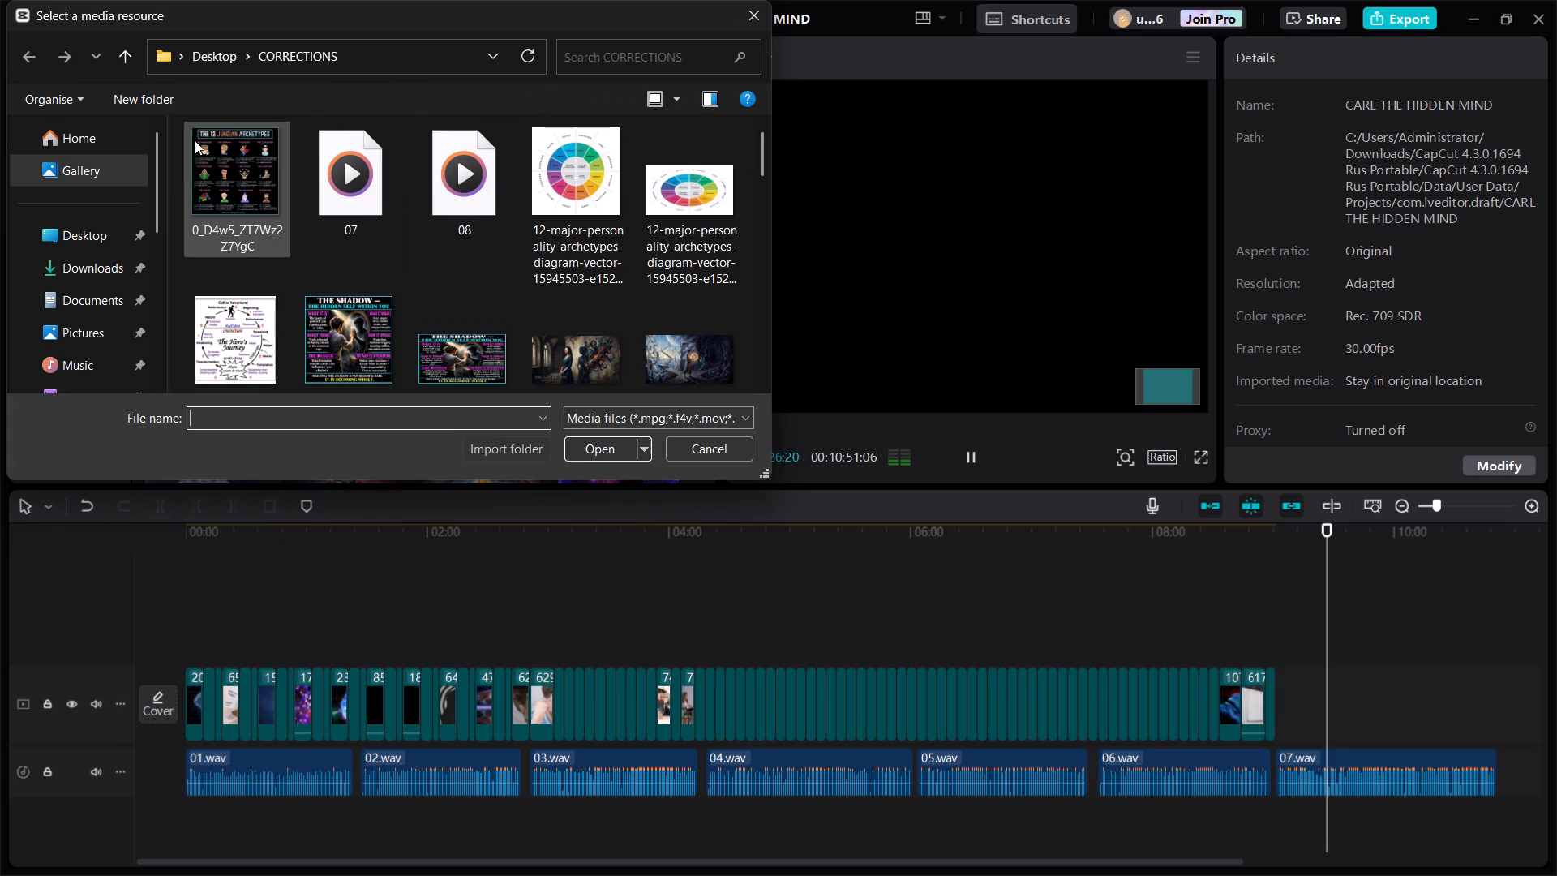
{"action": "scroll", "coordinate": [482, 264], "scroll_direction": "down", "scroll_amount": 5}
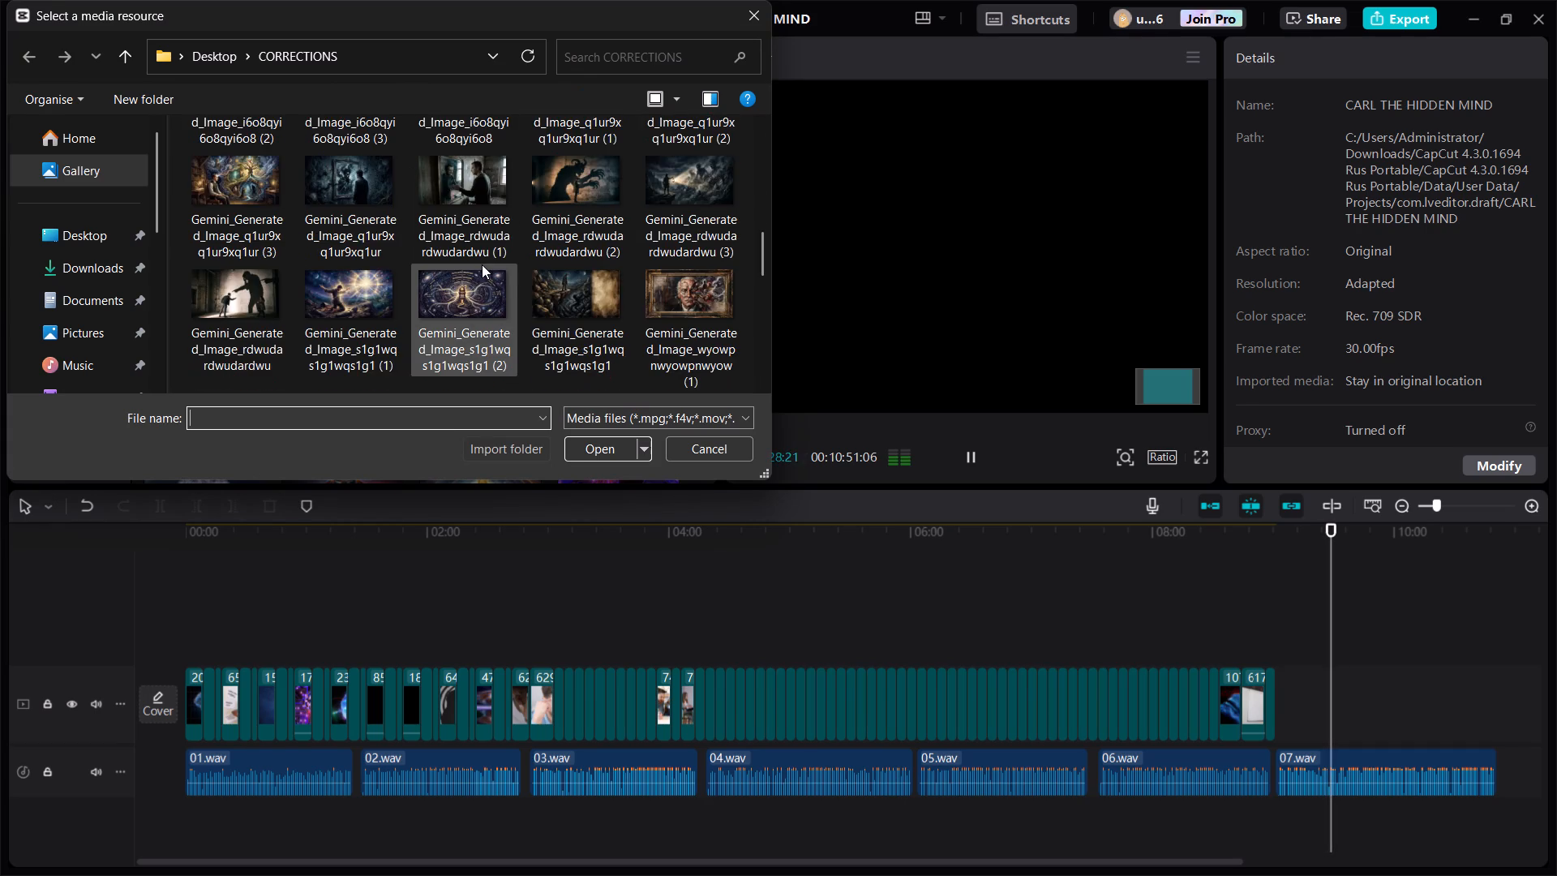
{"action": "scroll", "coordinate": [482, 264], "scroll_direction": "down", "scroll_amount": 2}
{"action": "scroll", "coordinate": [482, 264], "scroll_direction": "up", "scroll_amount": 12}
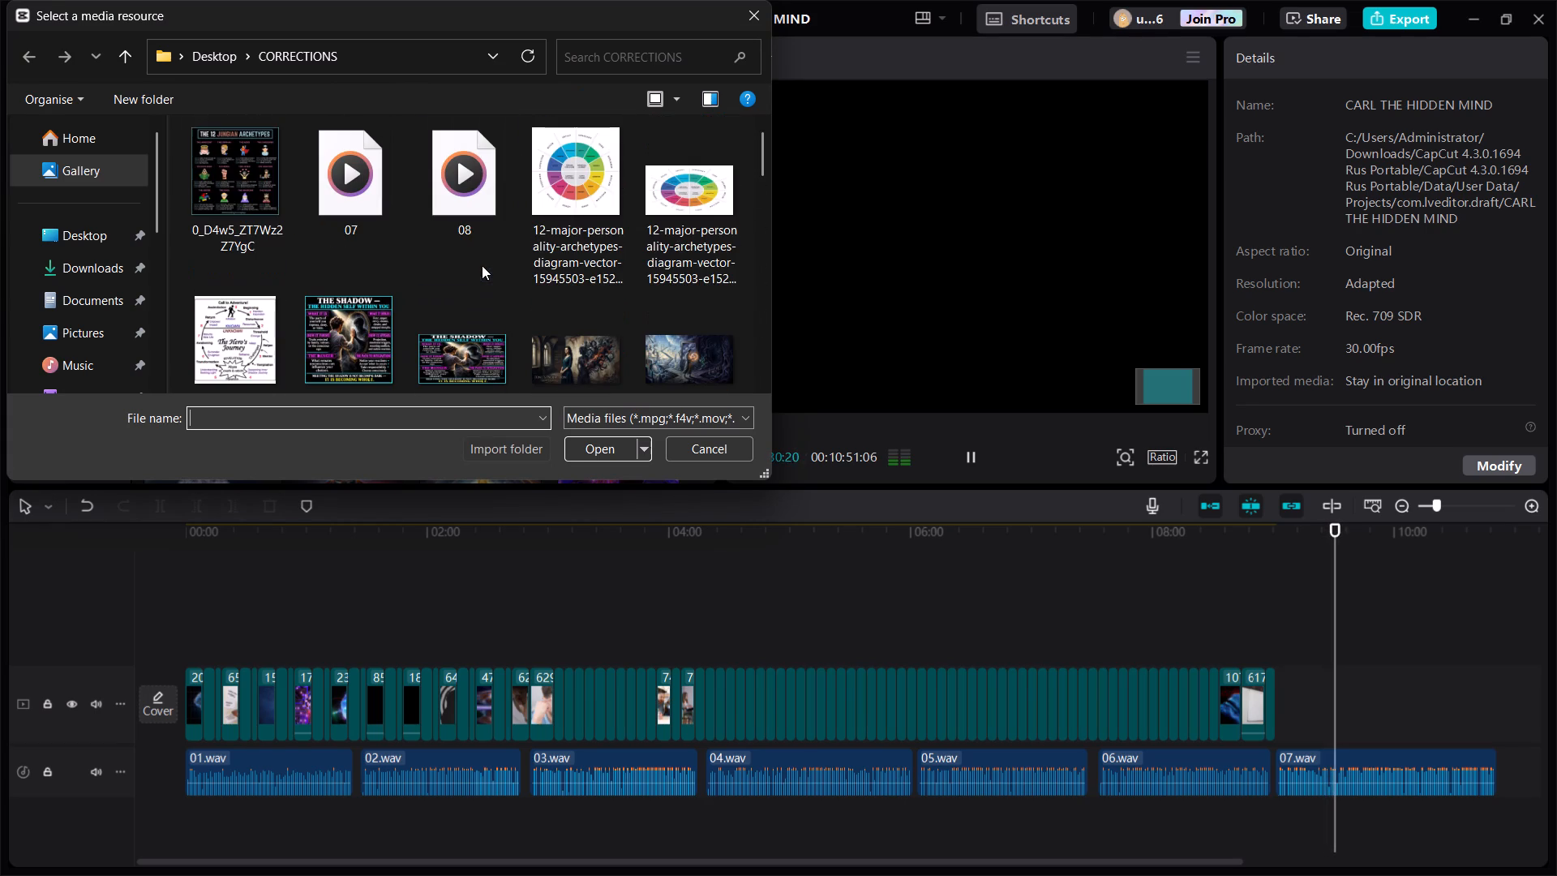
Browse the Desktop's New folder for import footage and open its PSYCHOLOGY folder.
{"action": "left_click", "coordinate": [88, 244]}
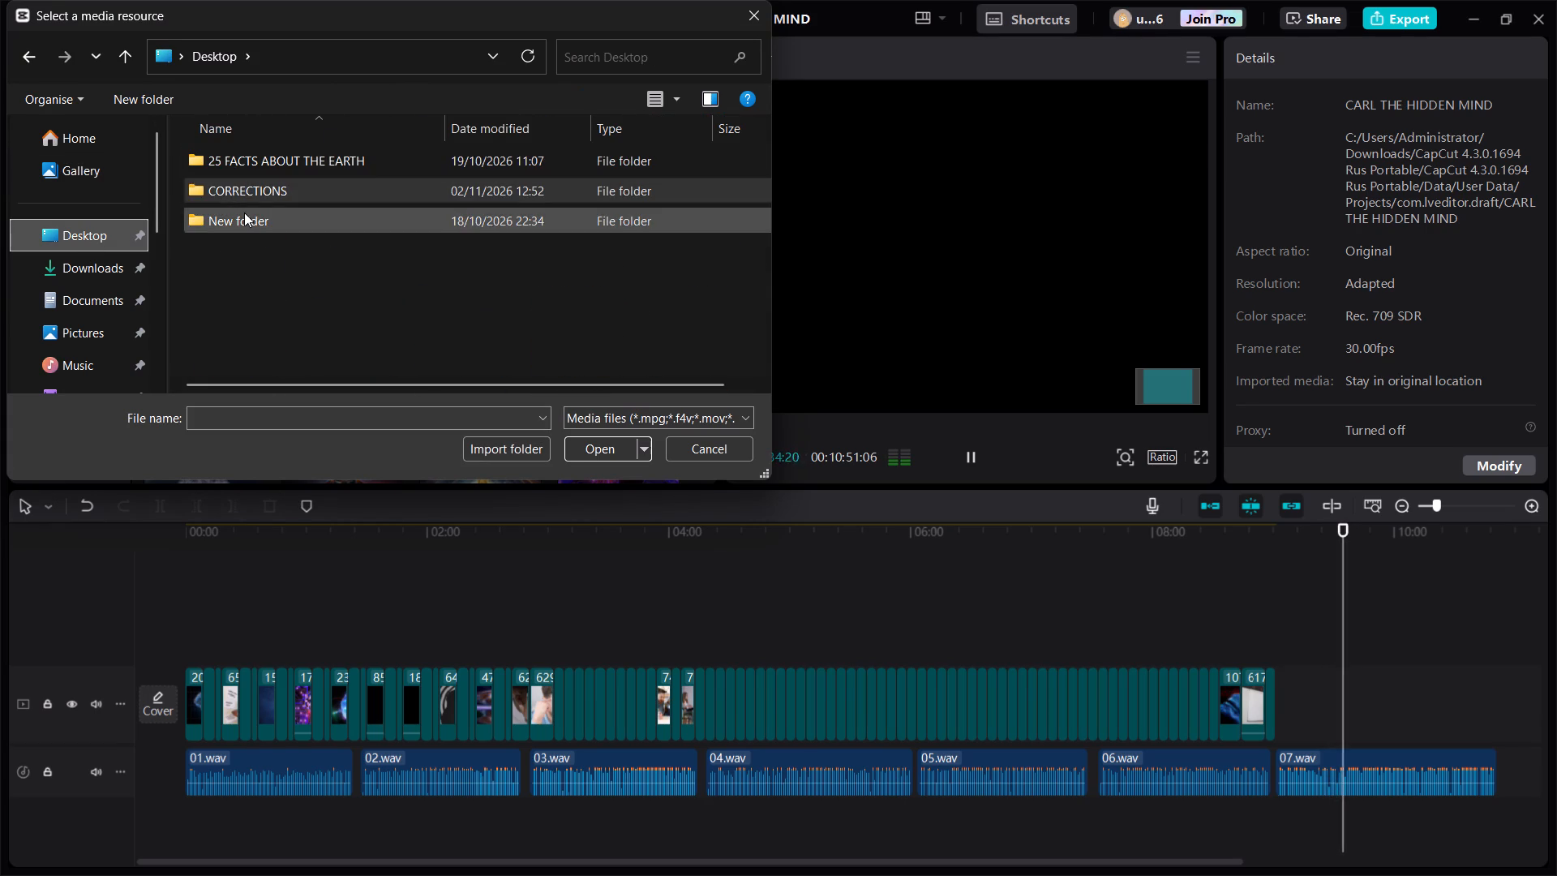
{"action": "double_click", "coordinate": [244, 213]}
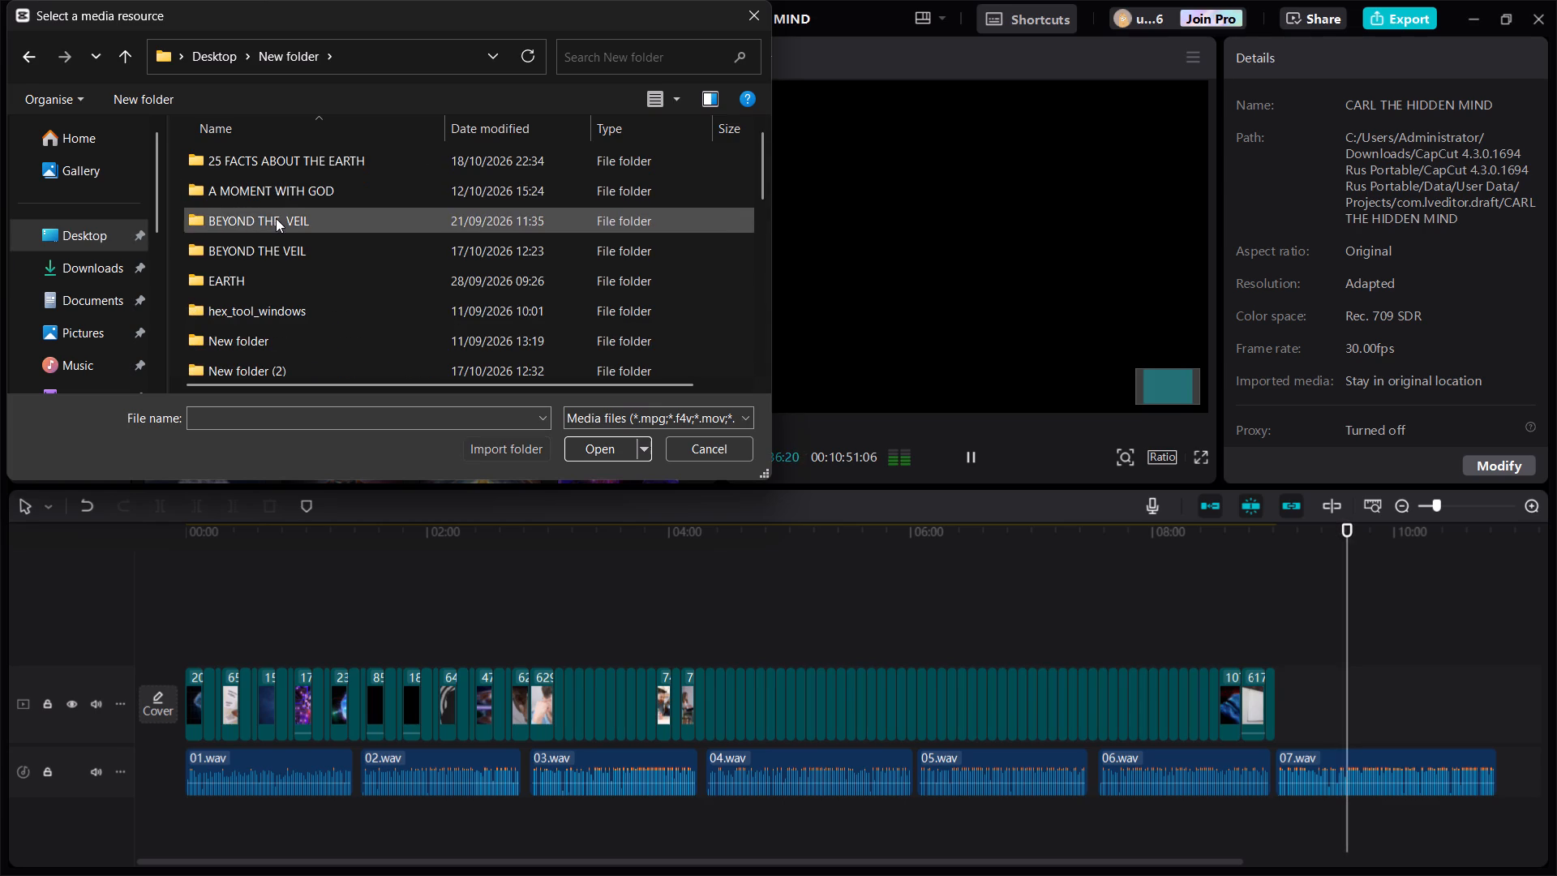
{"action": "double_click", "coordinate": [274, 254]}
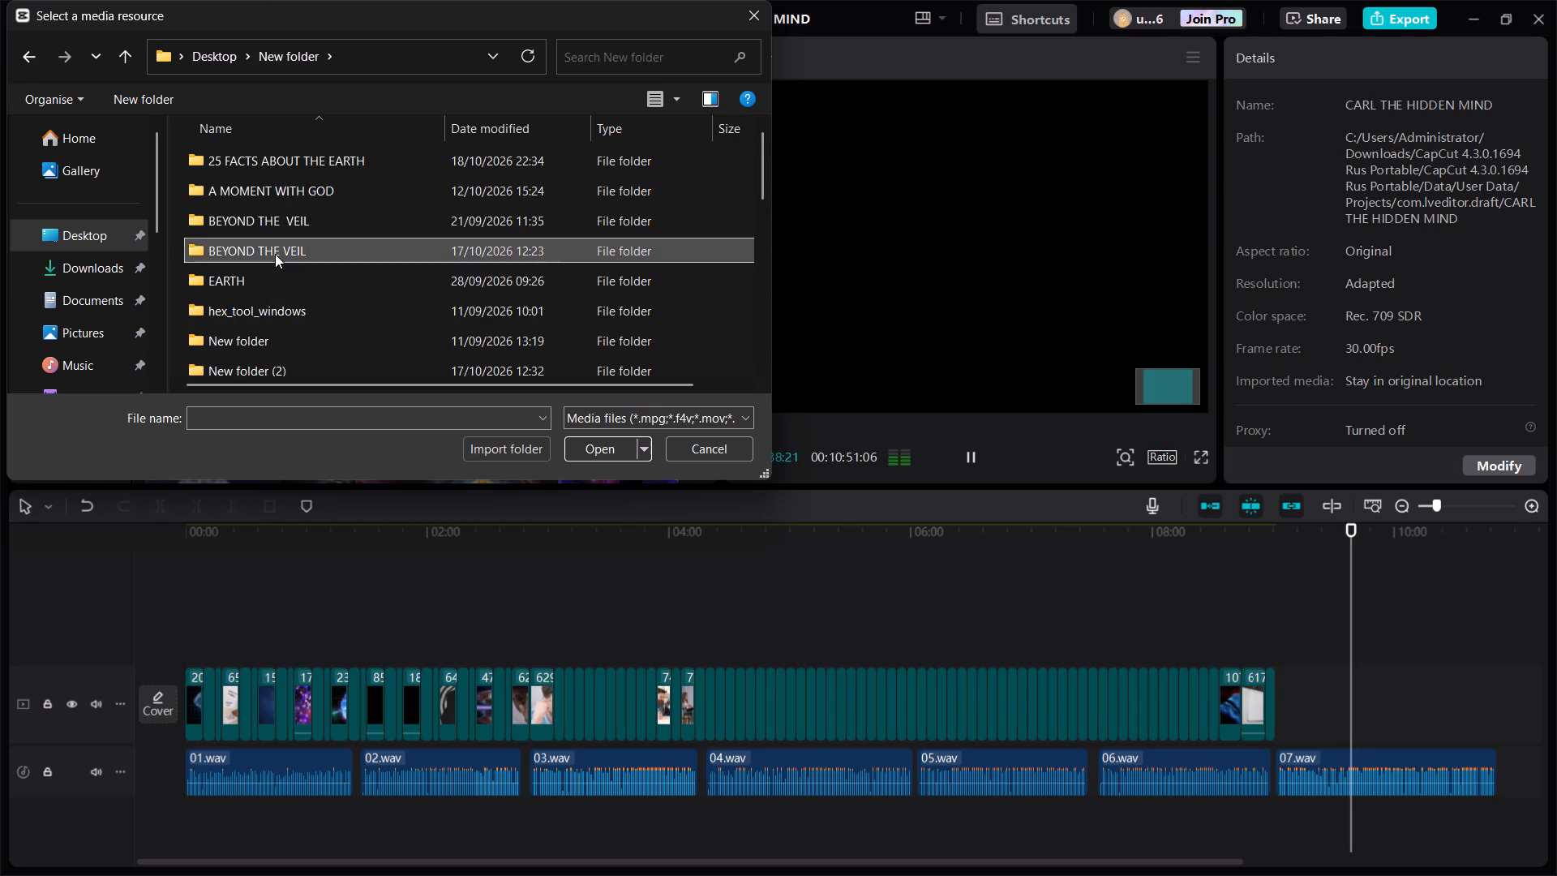
{"action": "left_click", "coordinate": [19, 64]}
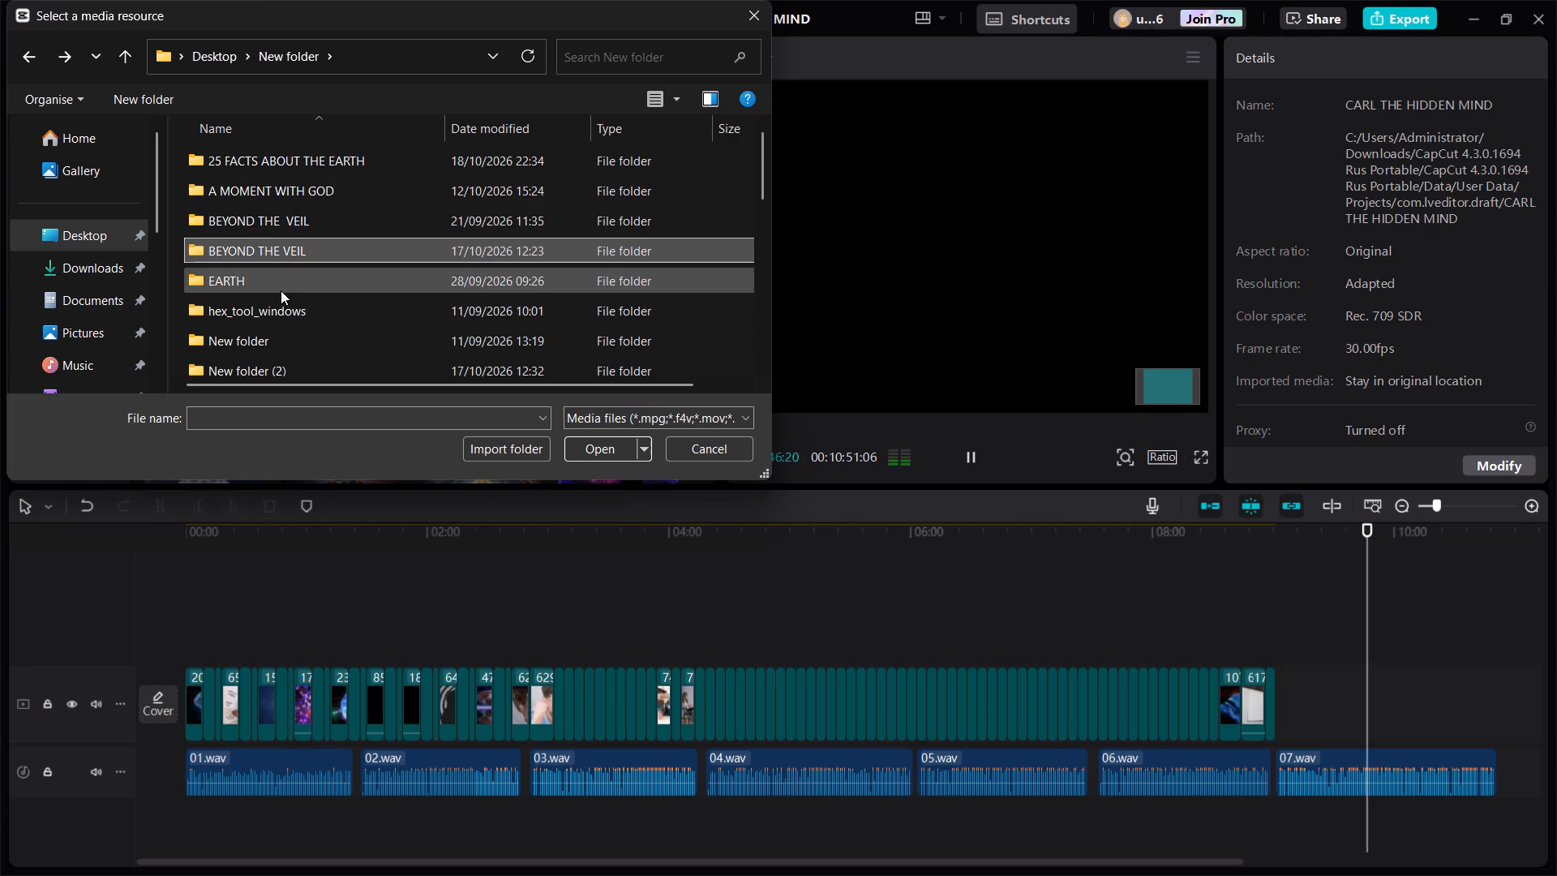
{"action": "scroll", "coordinate": [285, 264], "scroll_direction": "down", "scroll_amount": 2}
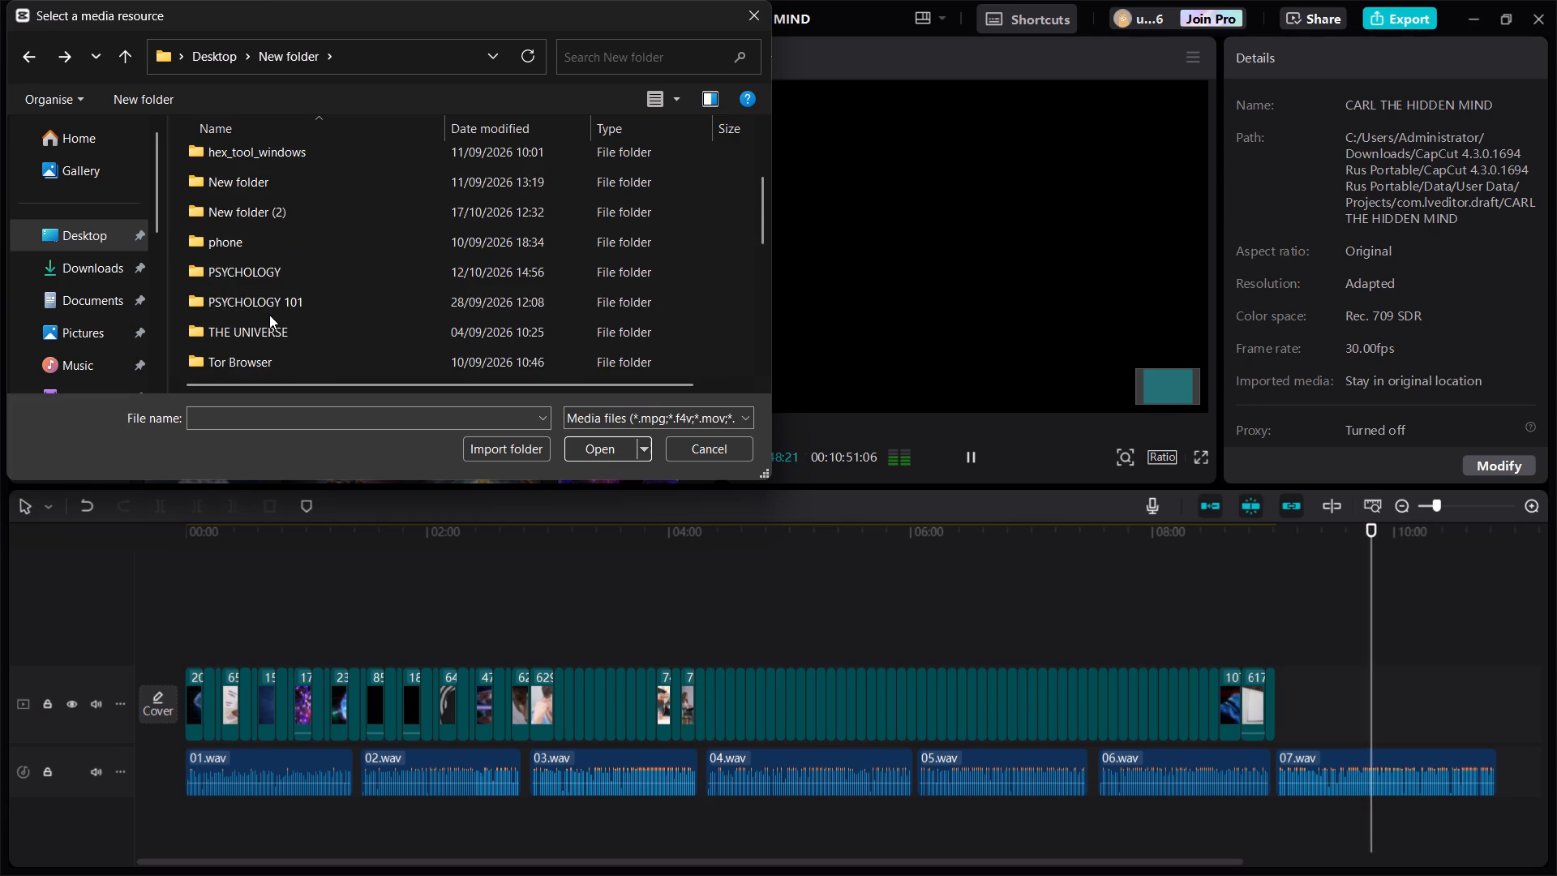
{"action": "double_click", "coordinate": [277, 278]}
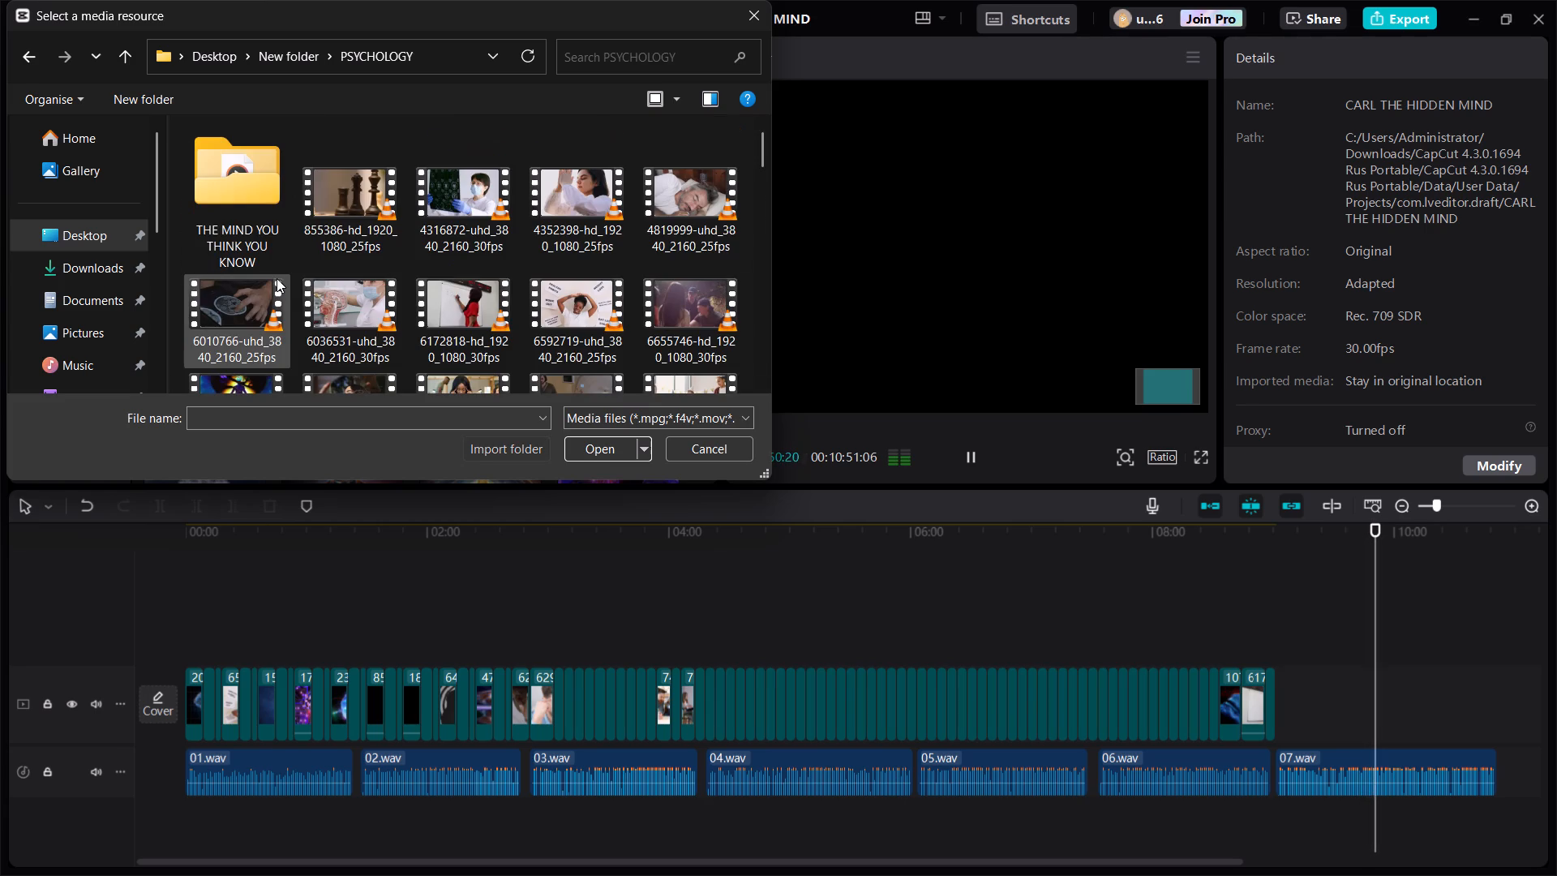
Import ten videos from PSYCHOLOGY: 4316872, 4352398, 6655746, 6036531, 6010766, 7055181, 6962456, 7088936, 7100826 and 7117571.
{"action": "left_click", "coordinate": [463, 197]}
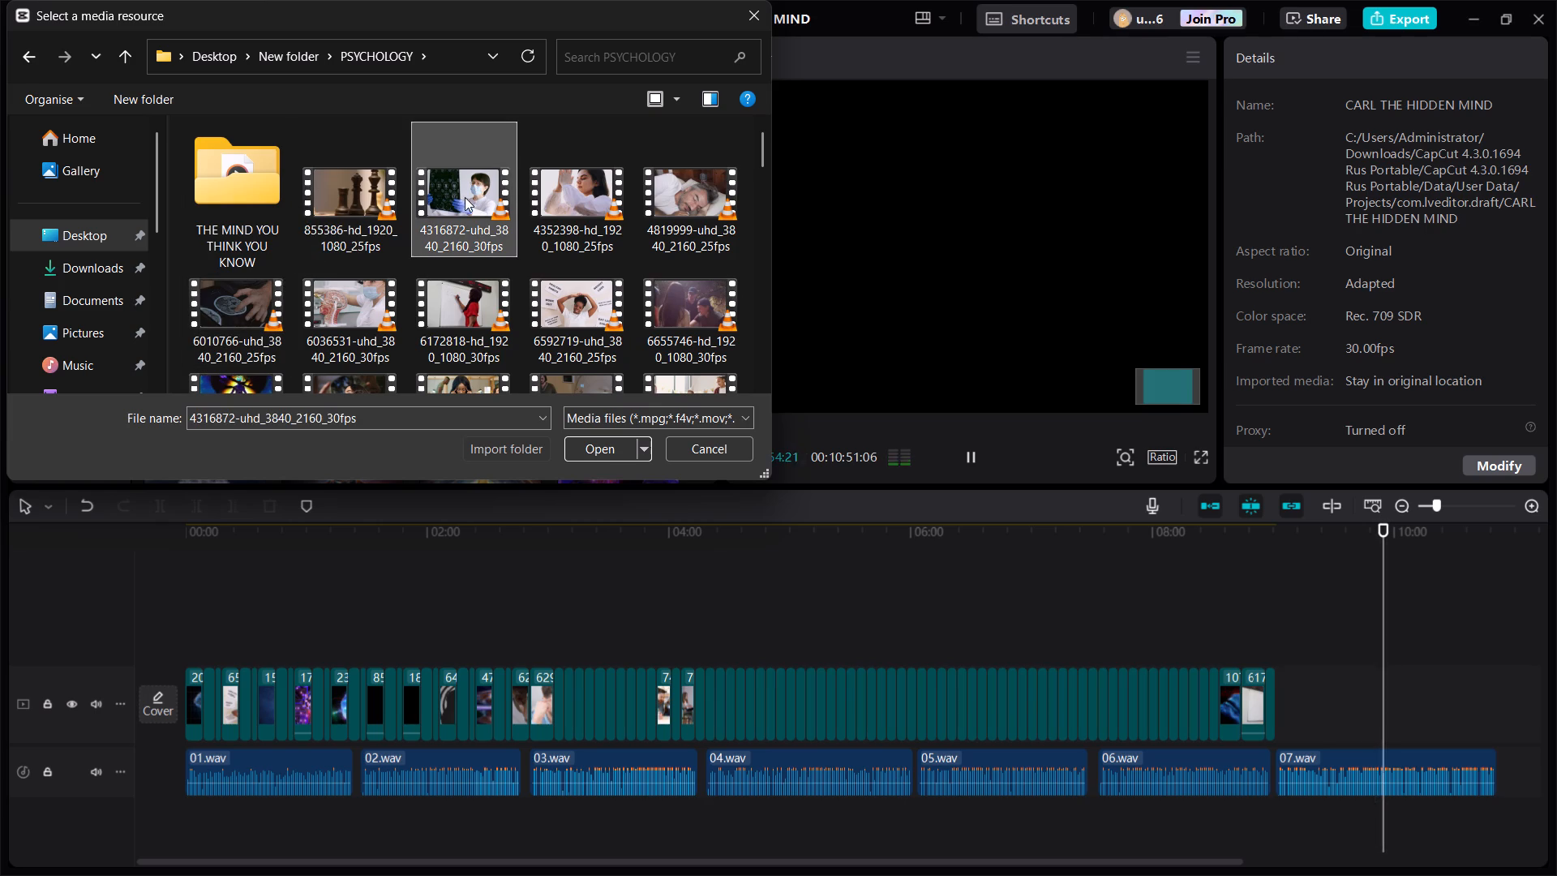
{"action": "left_click", "coordinate": [584, 204], "text": "ctrl"}
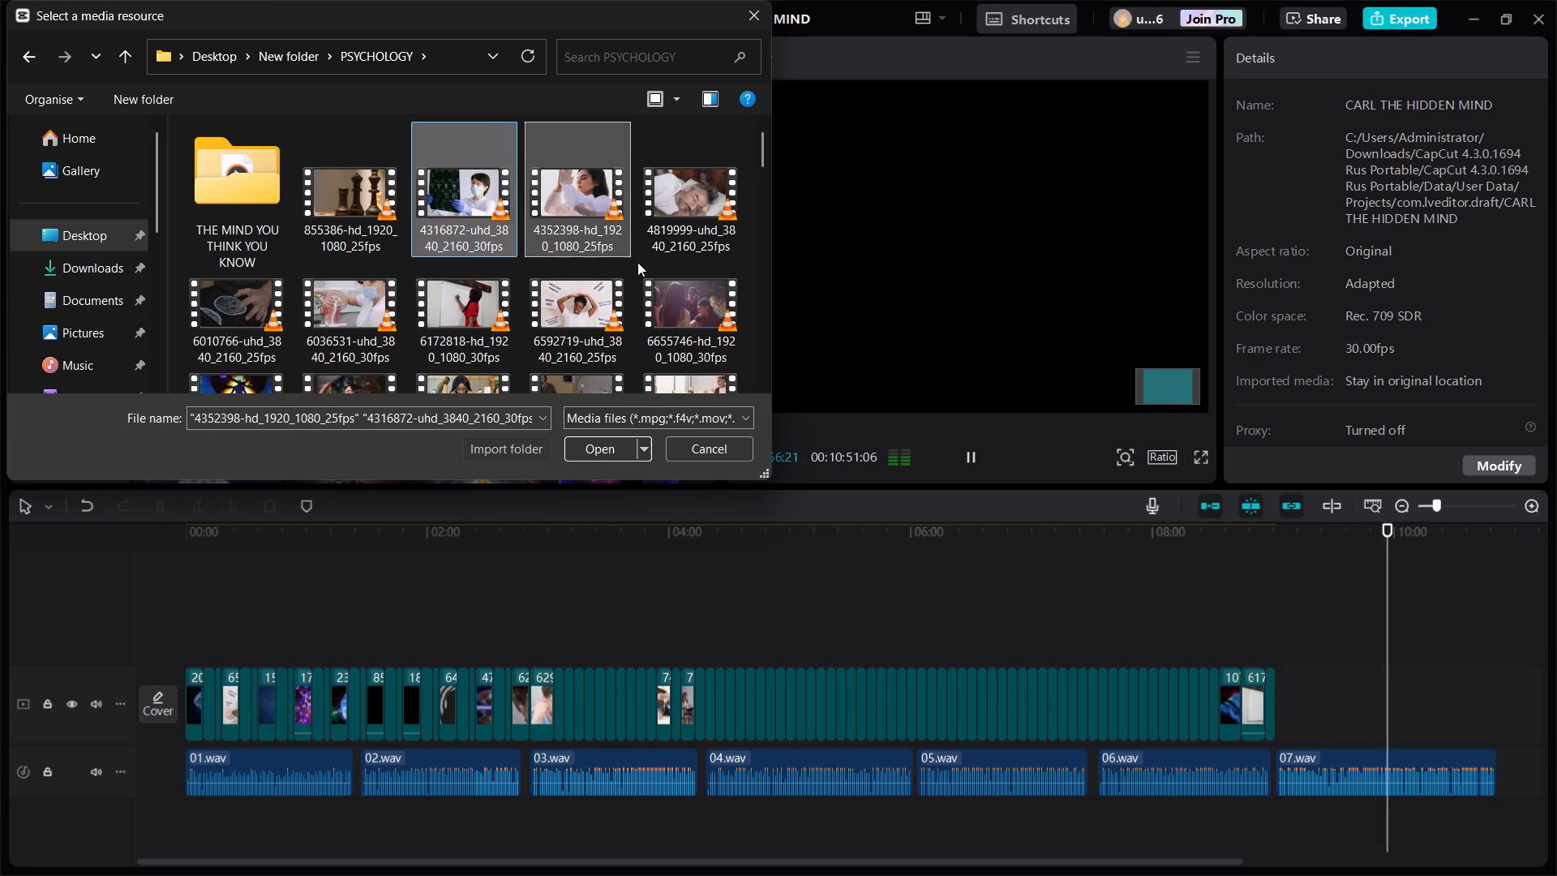
{"action": "left_click", "coordinate": [684, 311], "text": "ctrl"}
{"action": "left_click", "coordinate": [363, 315], "text": "ctrl"}
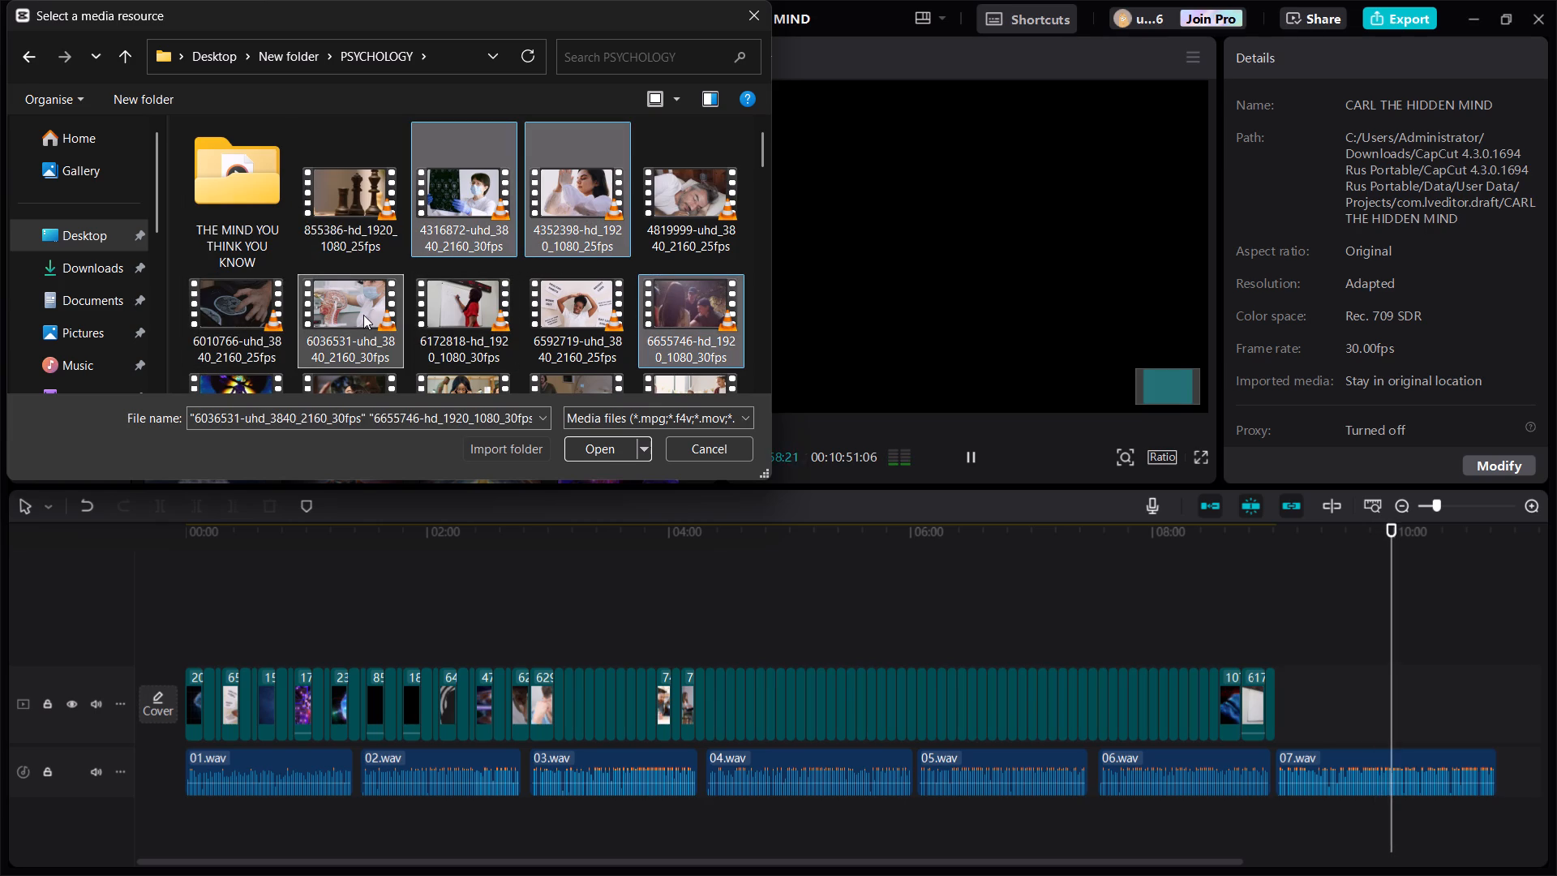
{"action": "left_click", "coordinate": [264, 315], "text": "ctrl"}
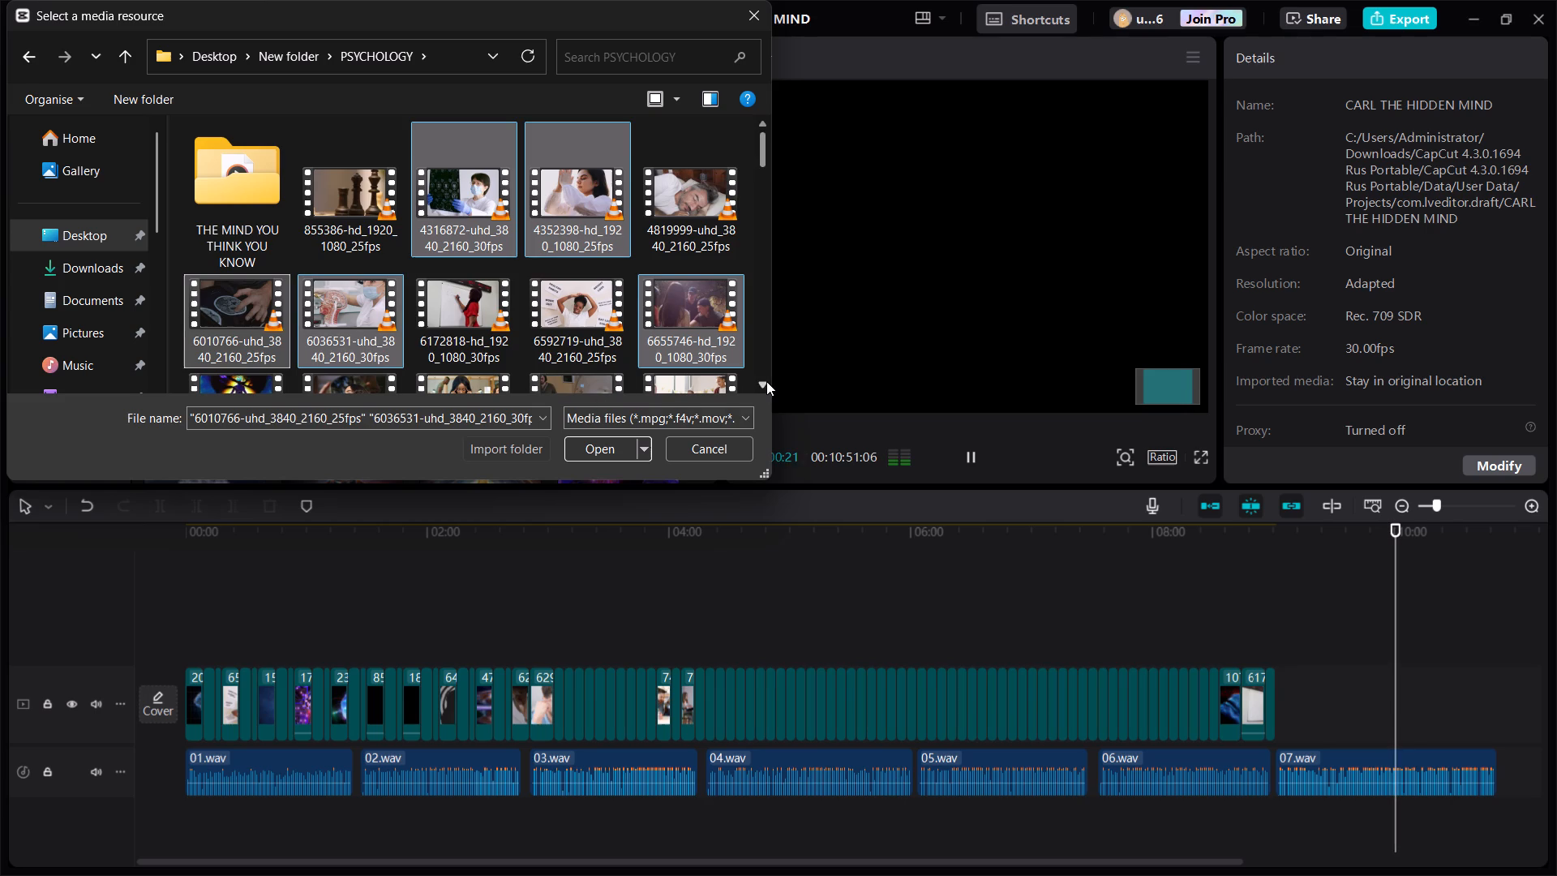
{"action": "left_click", "coordinate": [766, 381], "text": "ctrl"}
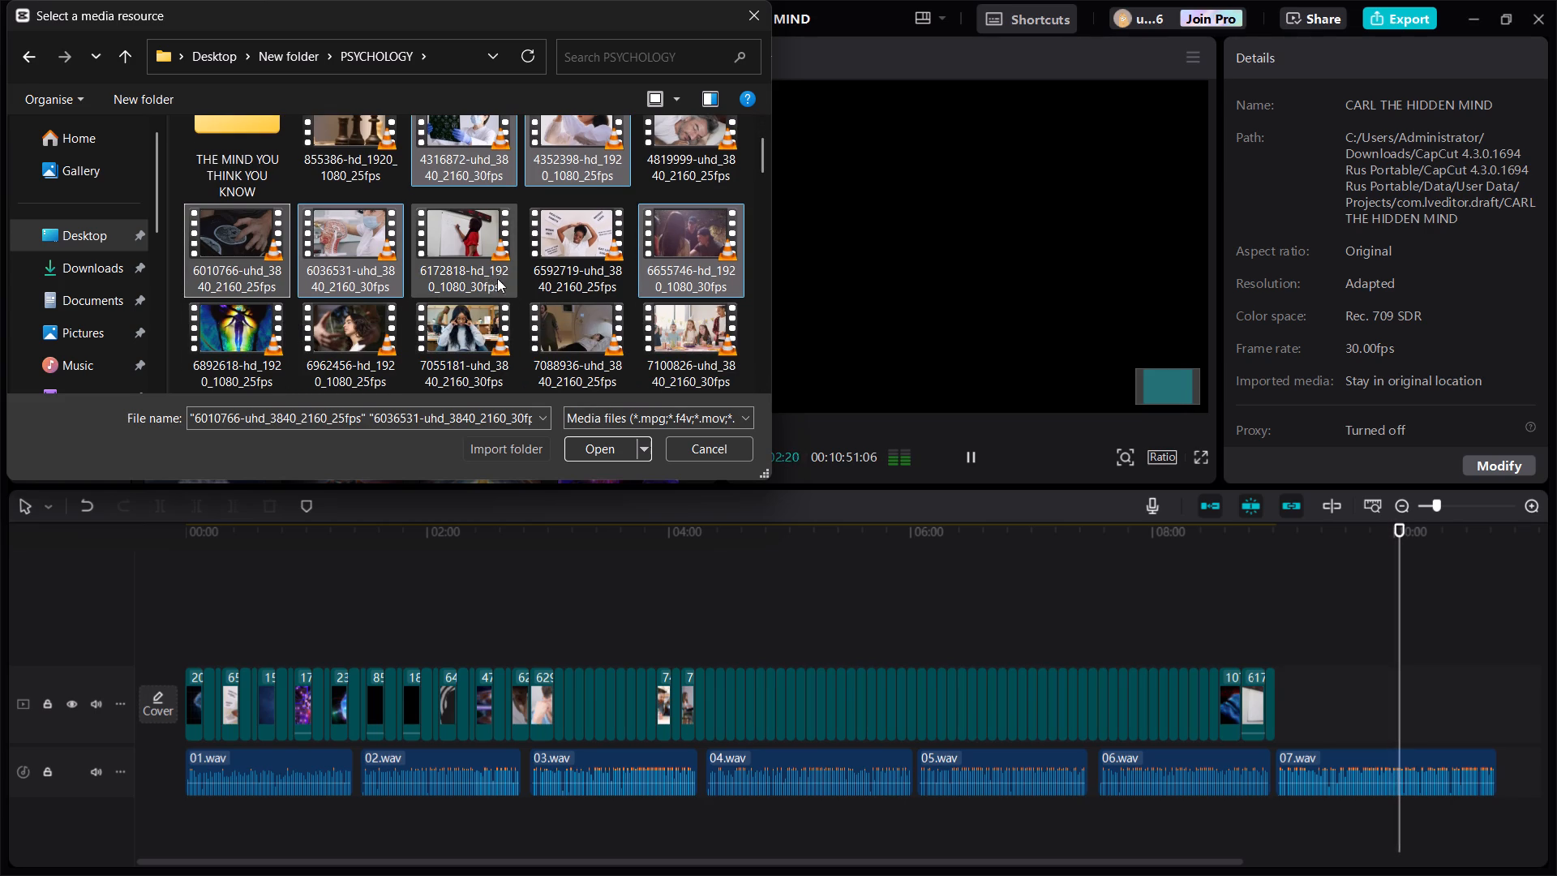
{"action": "left_click", "coordinate": [475, 321], "text": "ctrl"}
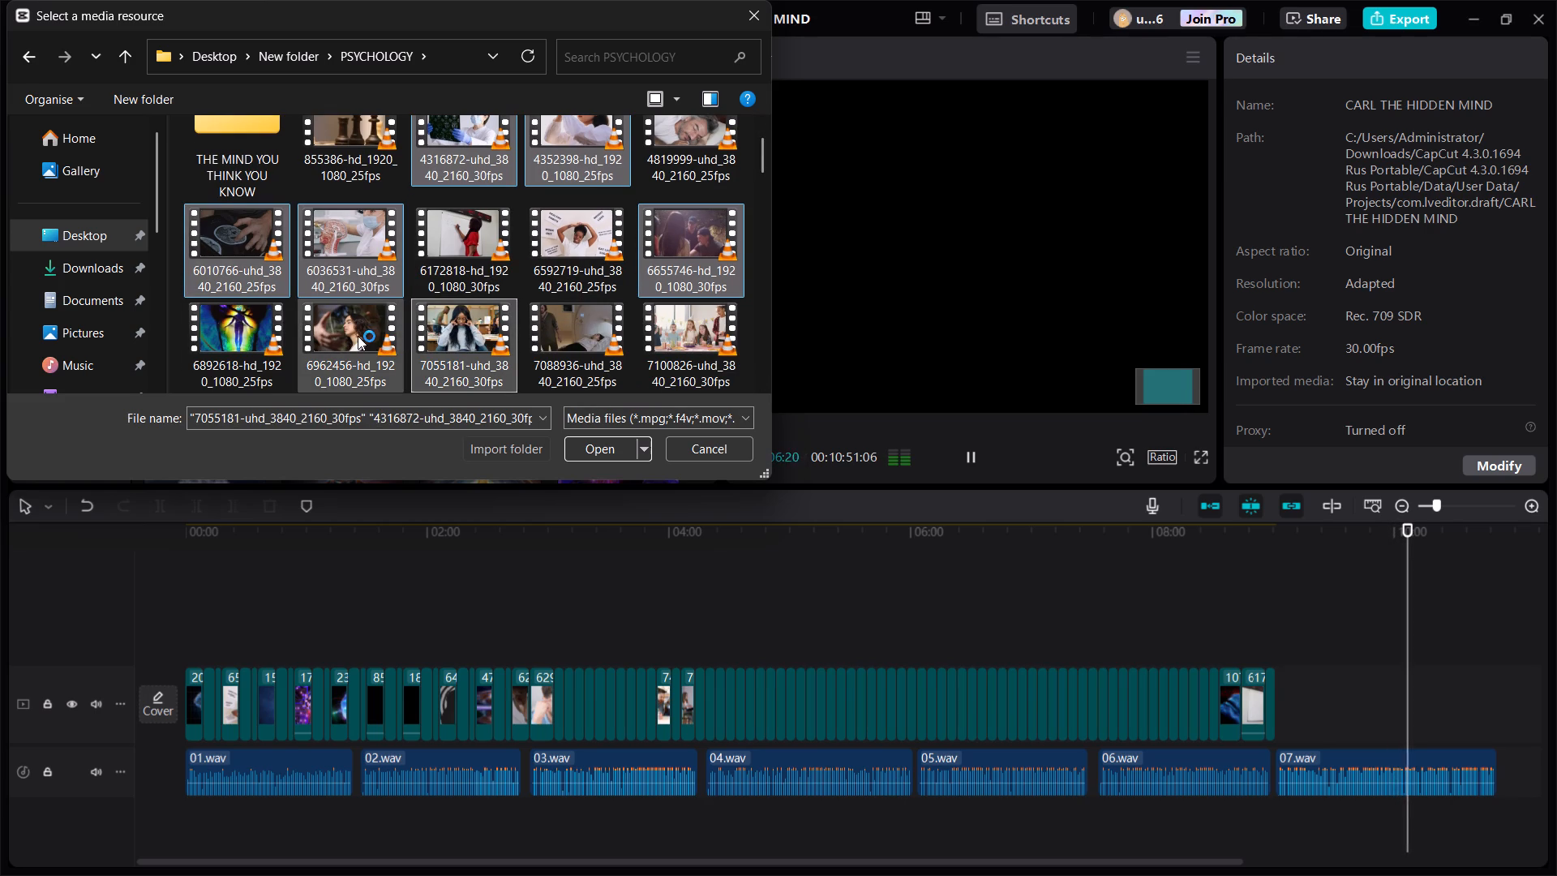
{"action": "left_click", "coordinate": [358, 336], "text": "ctrl"}
{"action": "left_click", "coordinate": [564, 334], "text": "ctrl"}
{"action": "left_click", "coordinate": [670, 328], "text": "ctrl"}
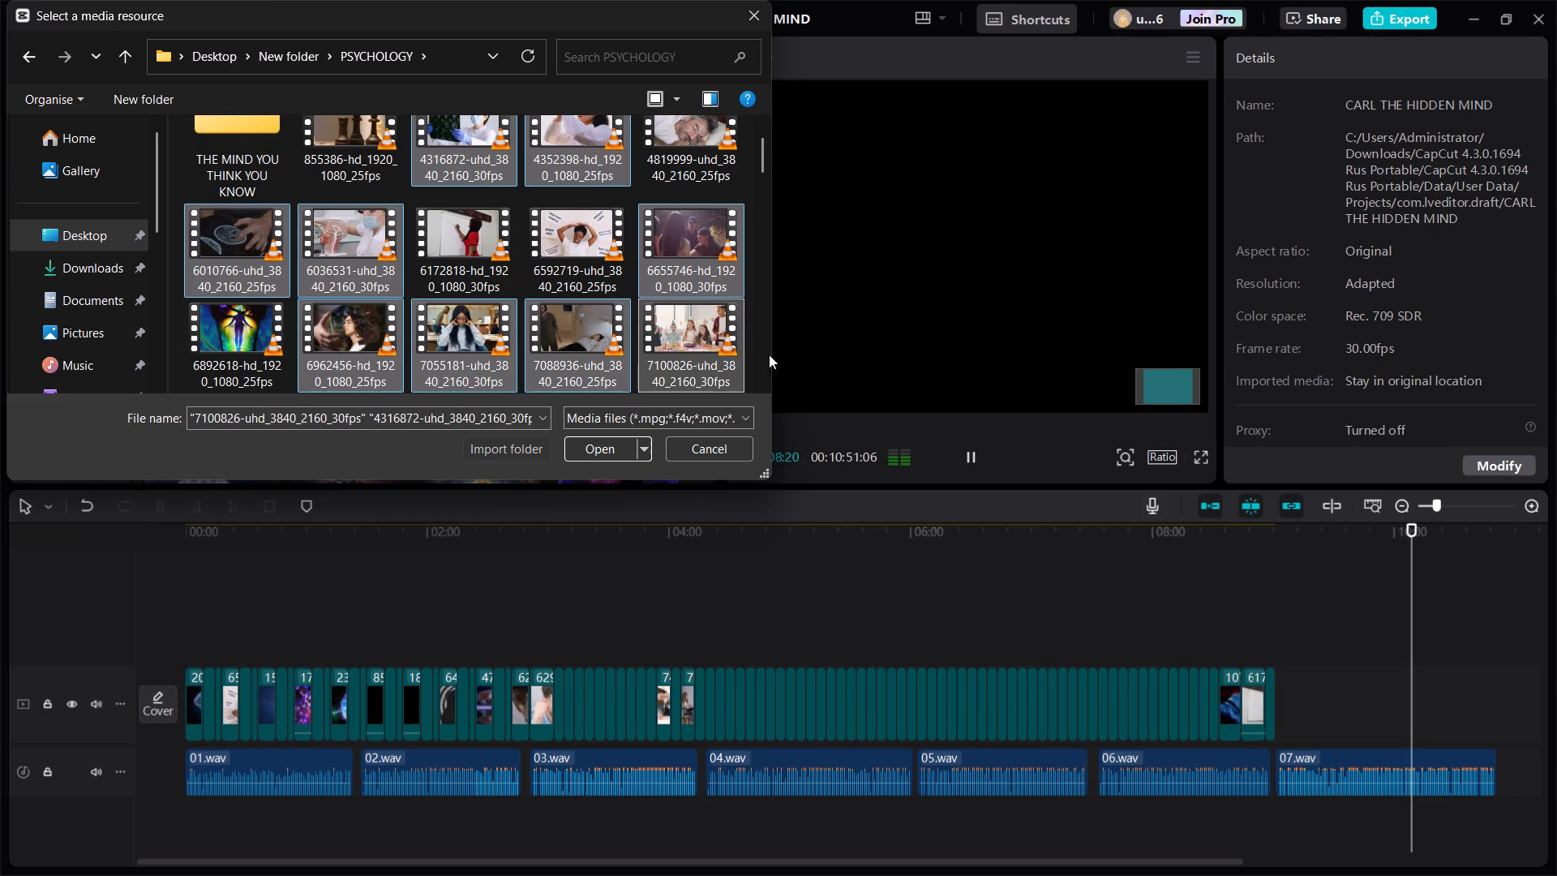
{"action": "left_click", "coordinate": [761, 380]}
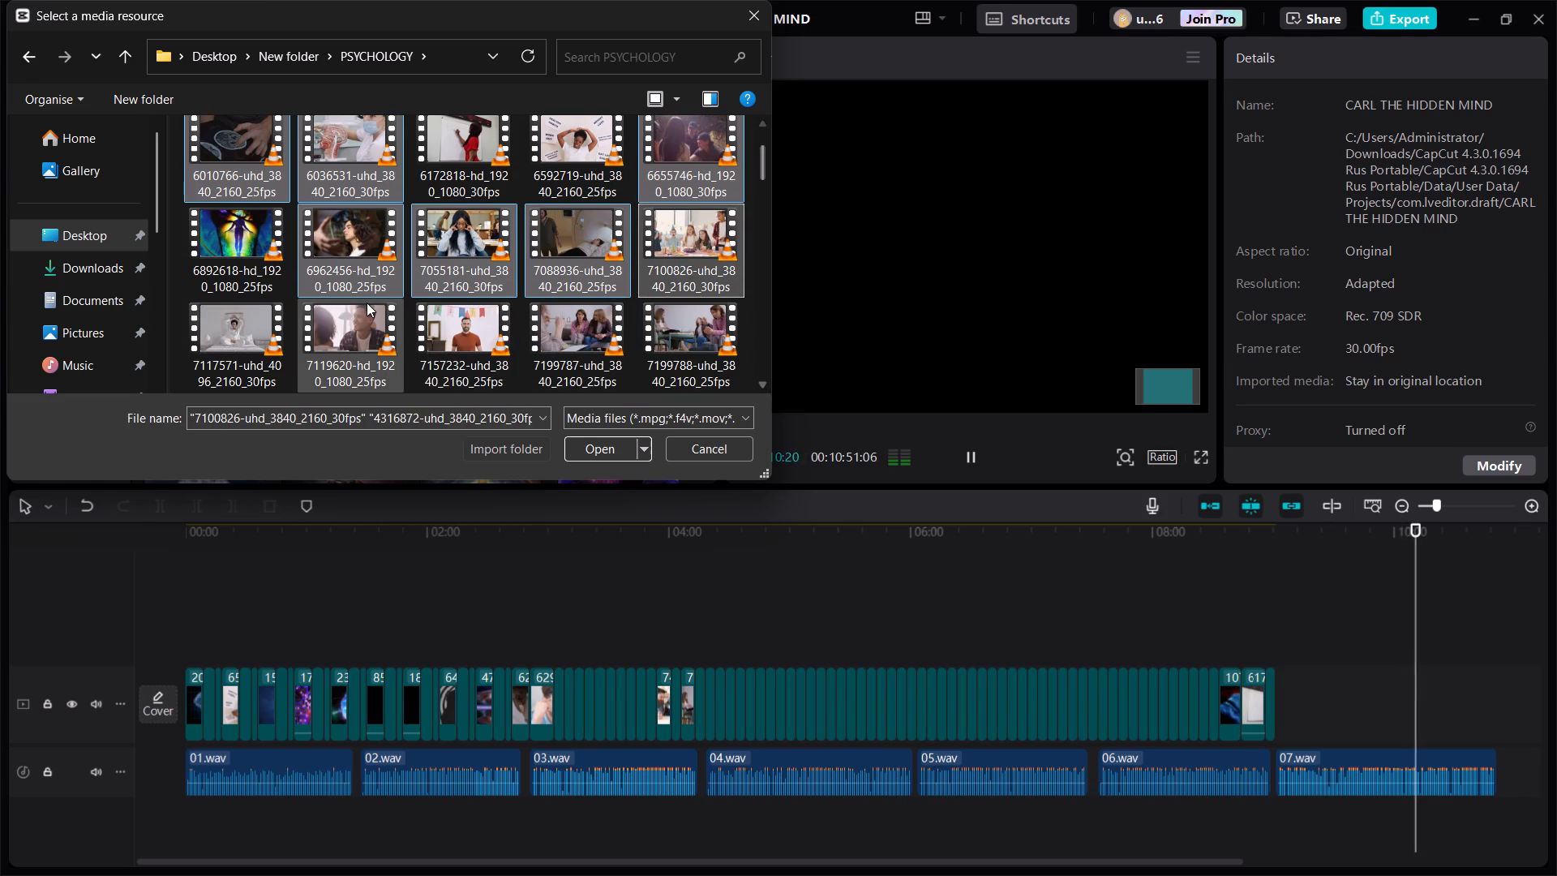
{"action": "left_click", "coordinate": [247, 336], "text": "ctrl"}
{"action": "left_click", "coordinate": [601, 446], "text": "ctrl"}
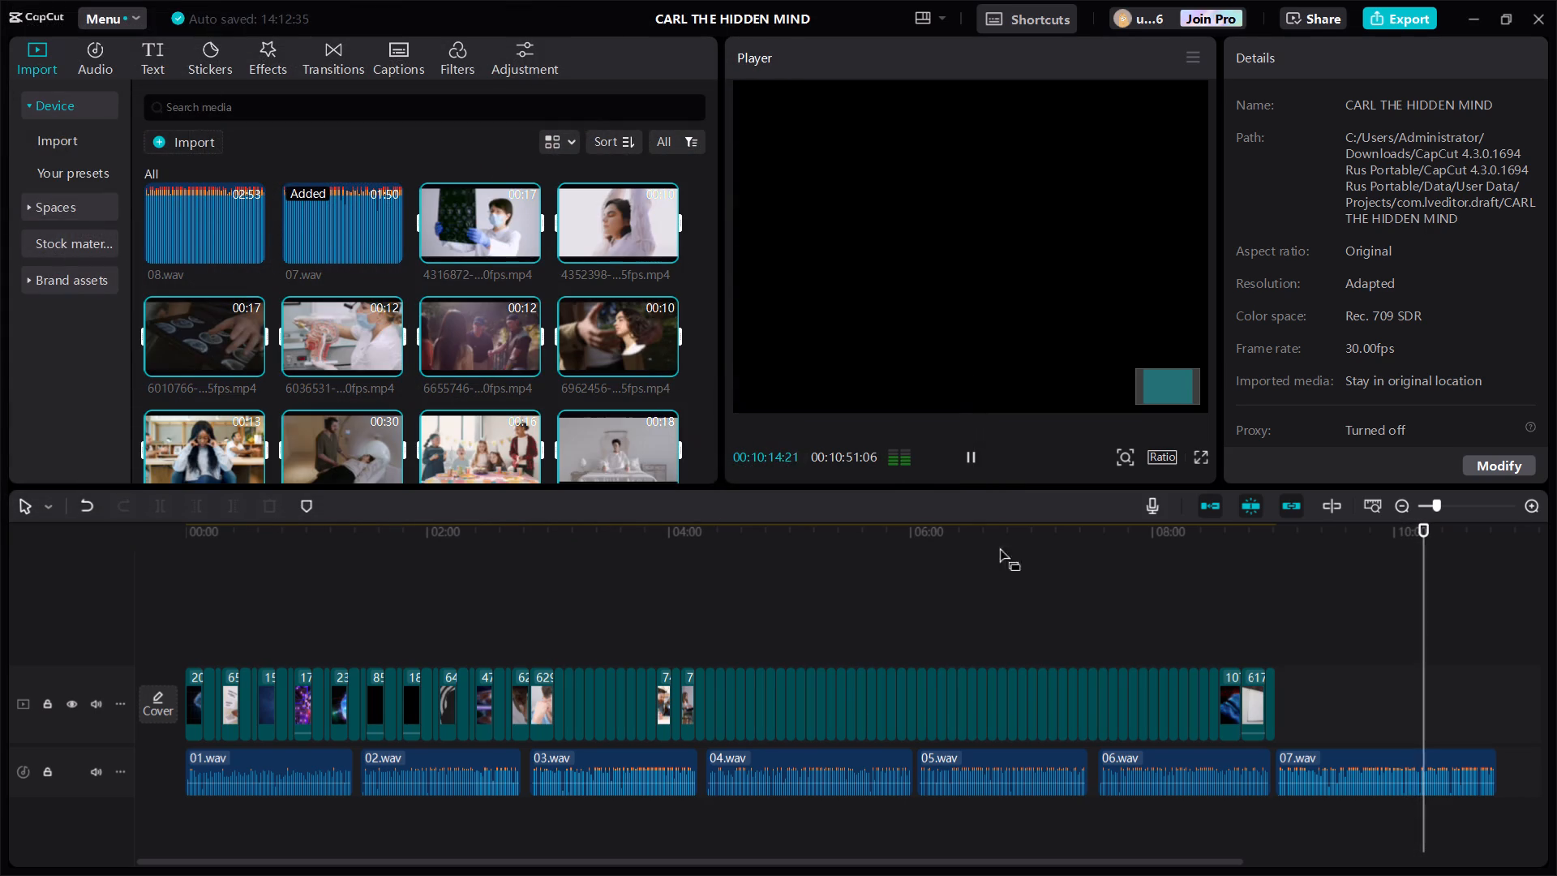
Add the brain-scan video 6010766 to the end of the video track at 00:09:01:07, above the start of 07.wav.
{"action": "left_click", "coordinate": [1273, 611]}
{"action": "left_click", "coordinate": [1275, 604]}
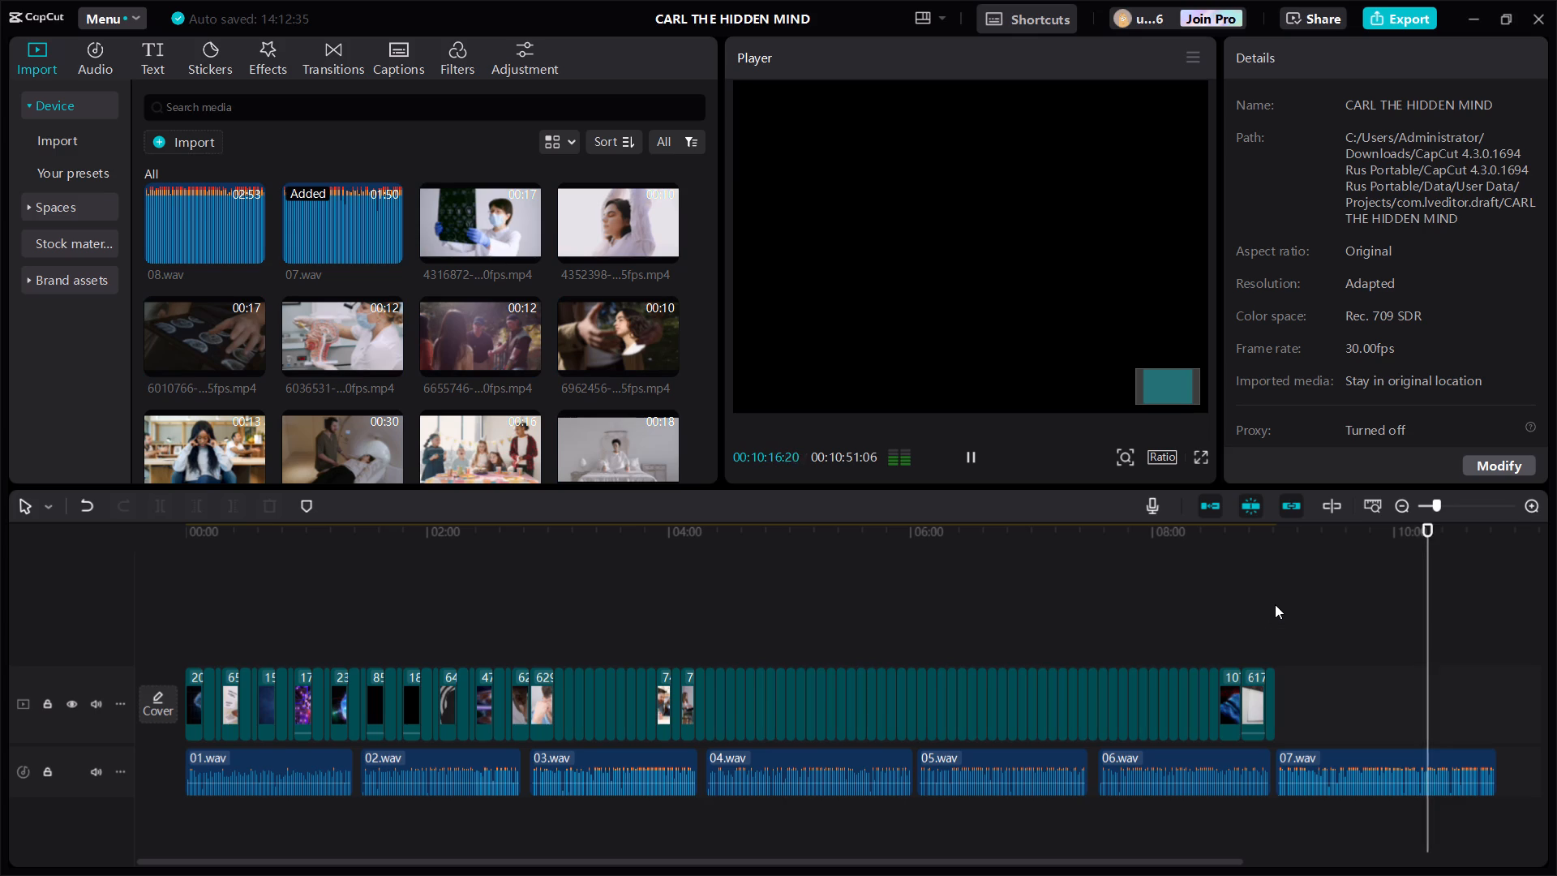
{"action": "scroll", "coordinate": [607, 425], "scroll_direction": "down", "scroll_amount": 8}
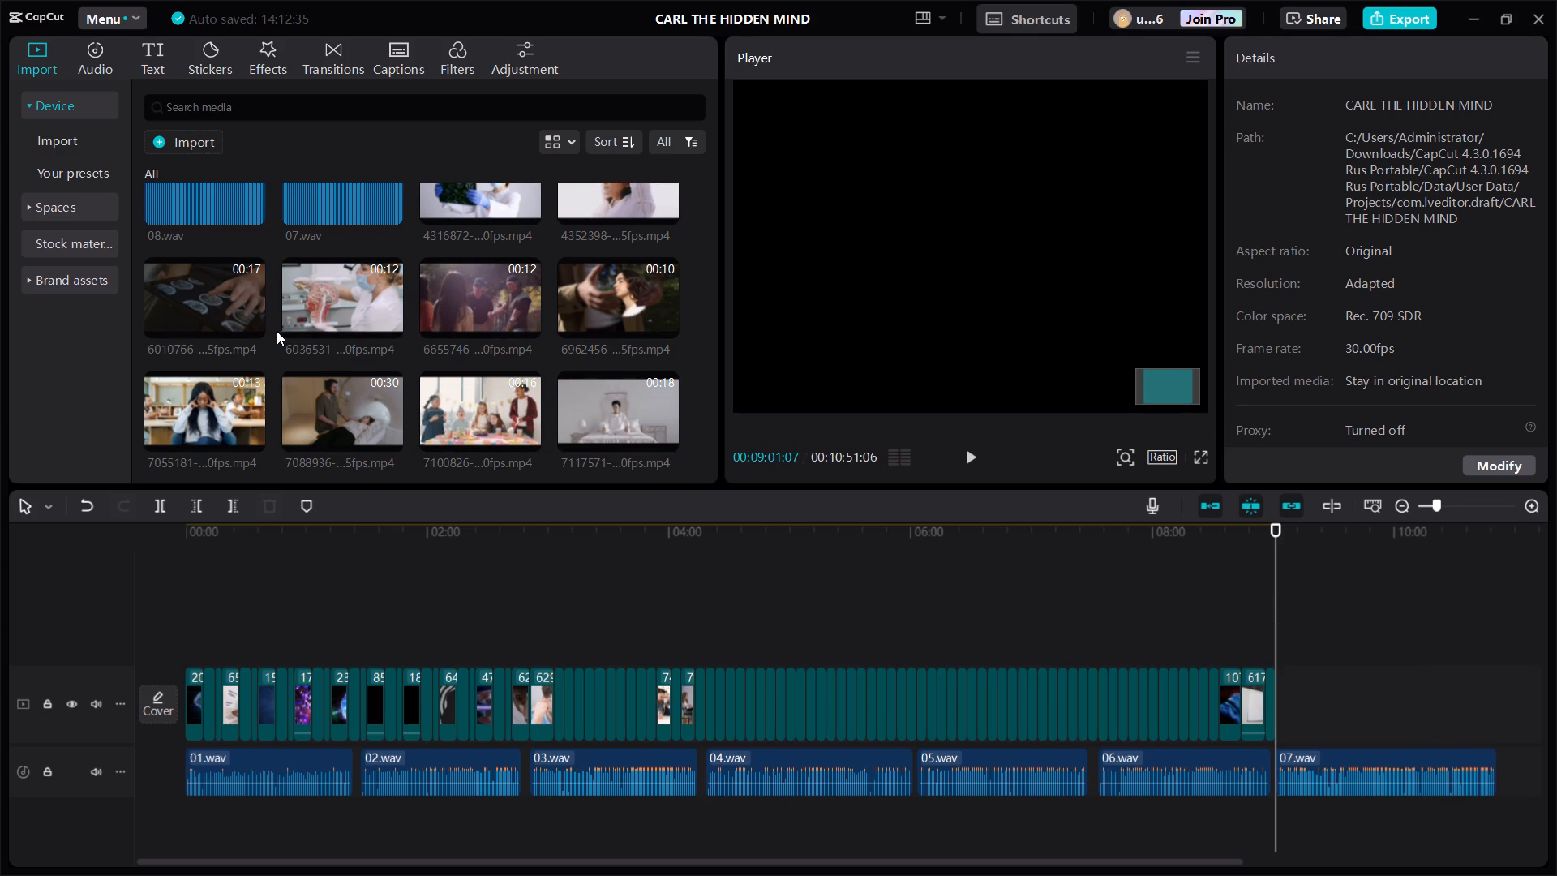
{"action": "left_click", "coordinate": [255, 325]}
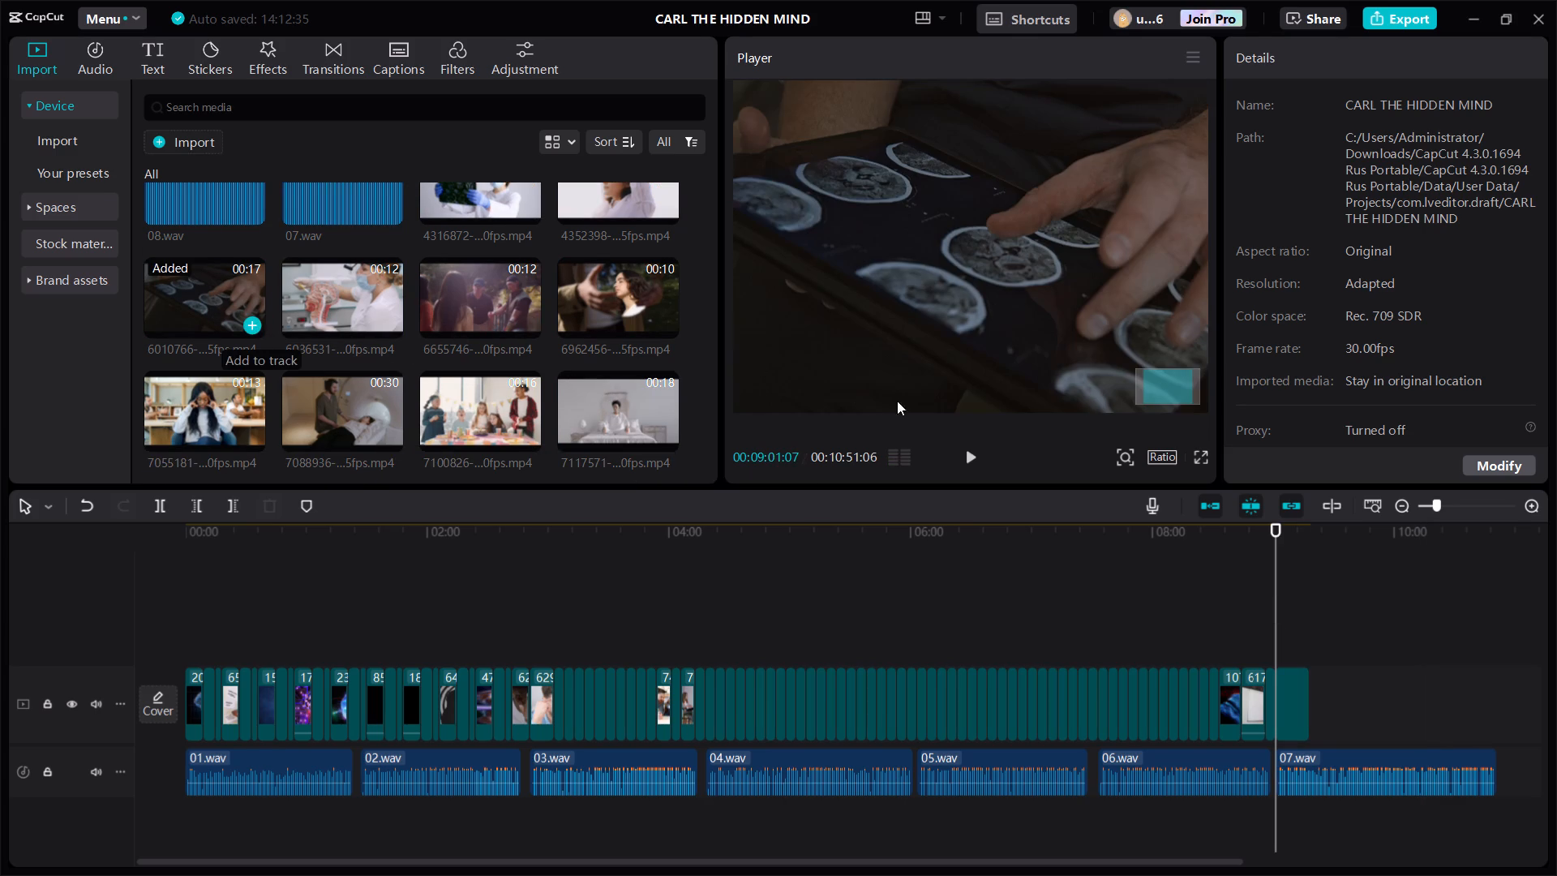
Play the opening of 07.wav and trim the end of the brain-scan clip 6010766 at 00:09:10:01.
{"action": "left_click", "coordinate": [970, 454]}
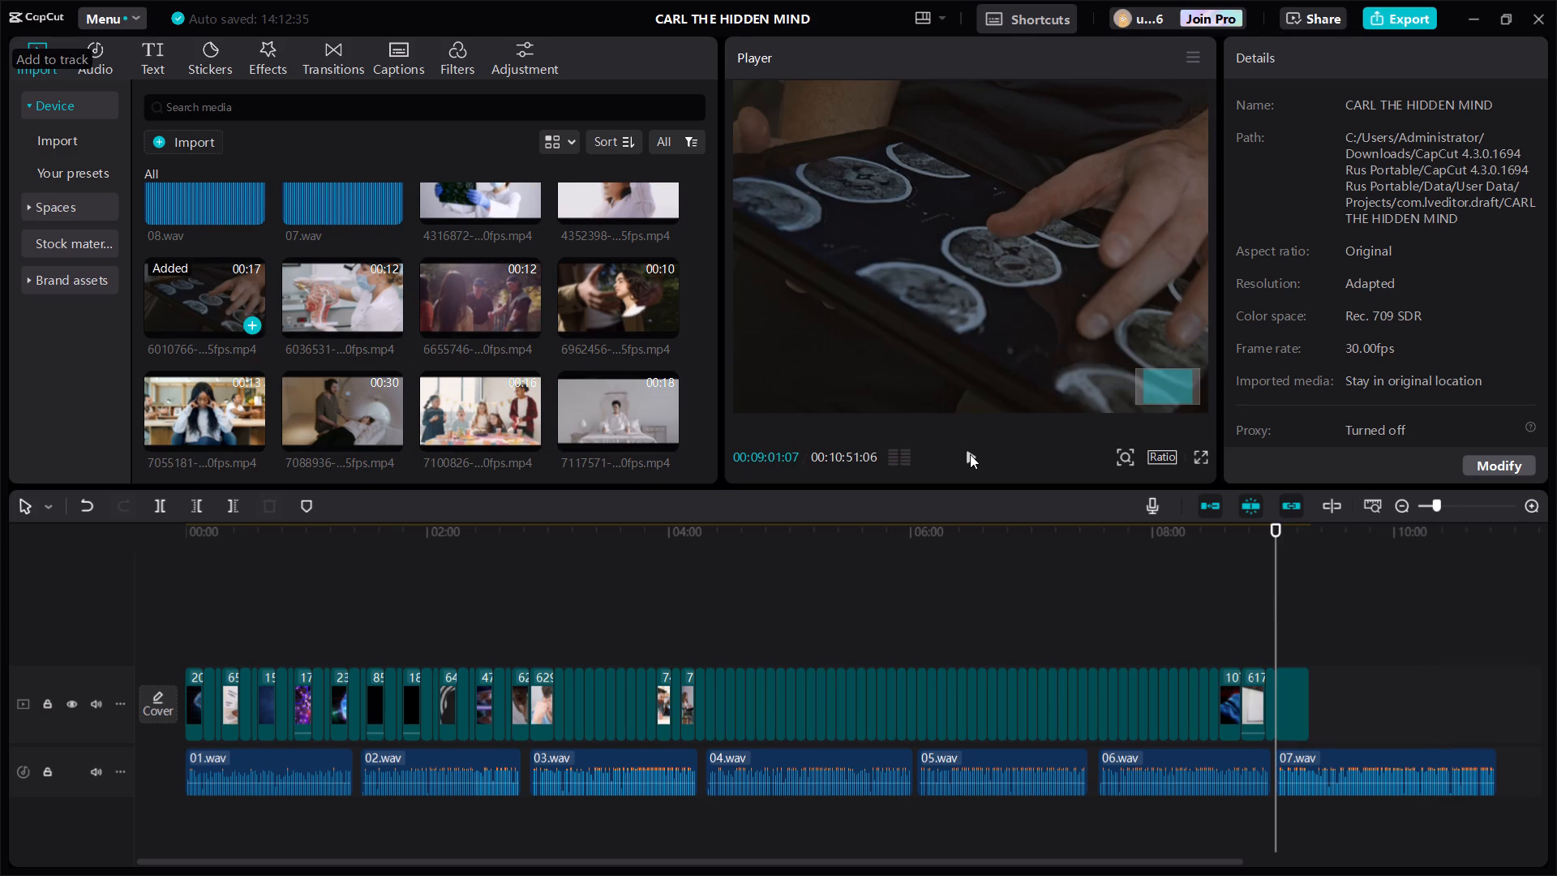
{"action": "left_click", "coordinate": [970, 454]}
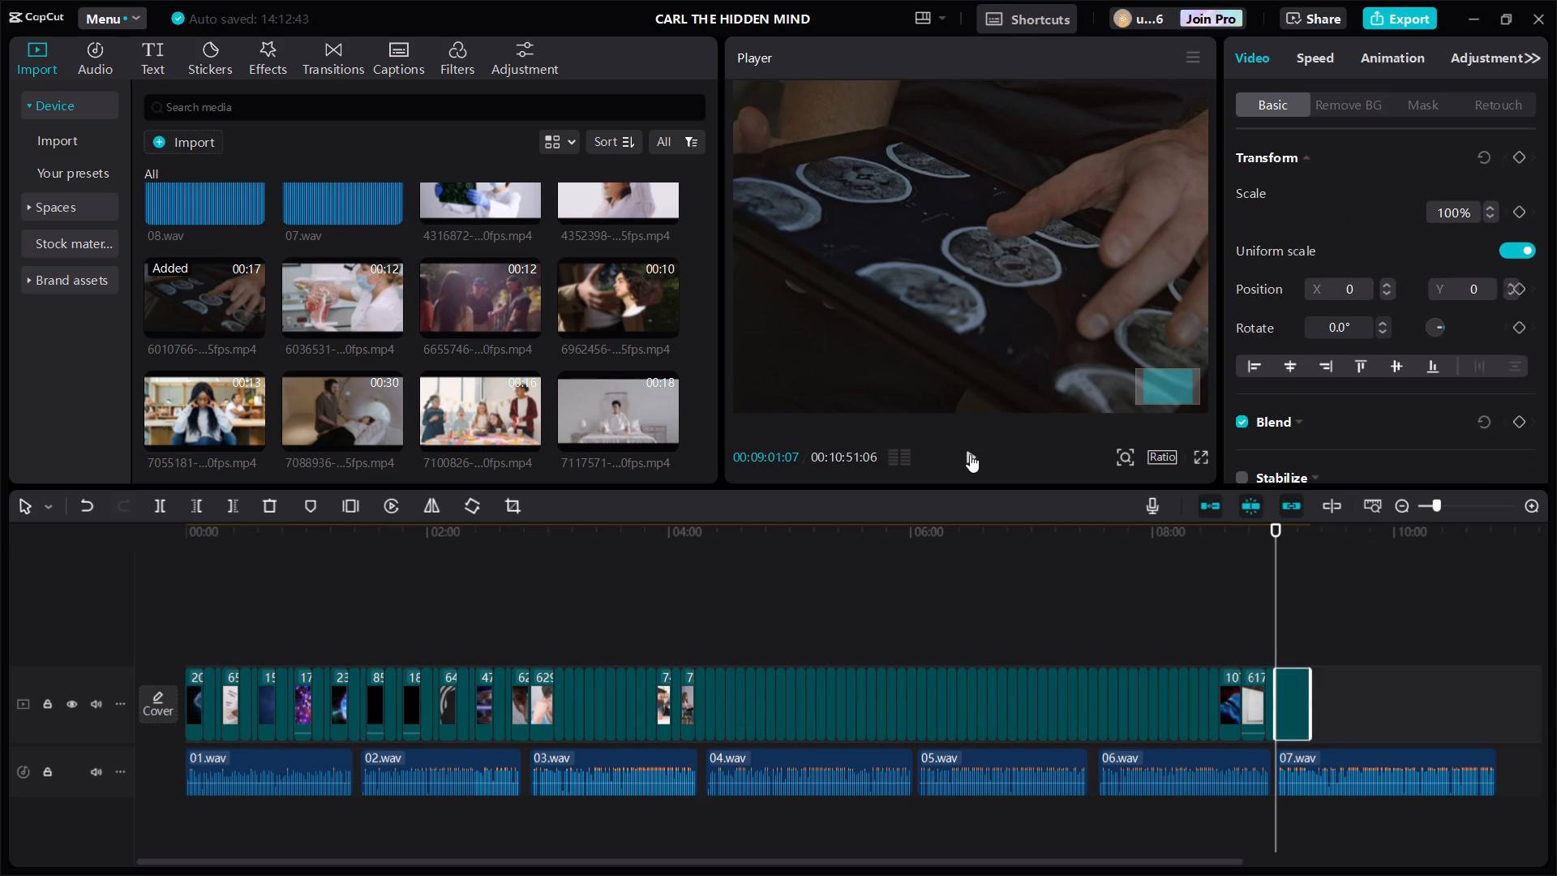
{"action": "left_click", "coordinate": [970, 454]}
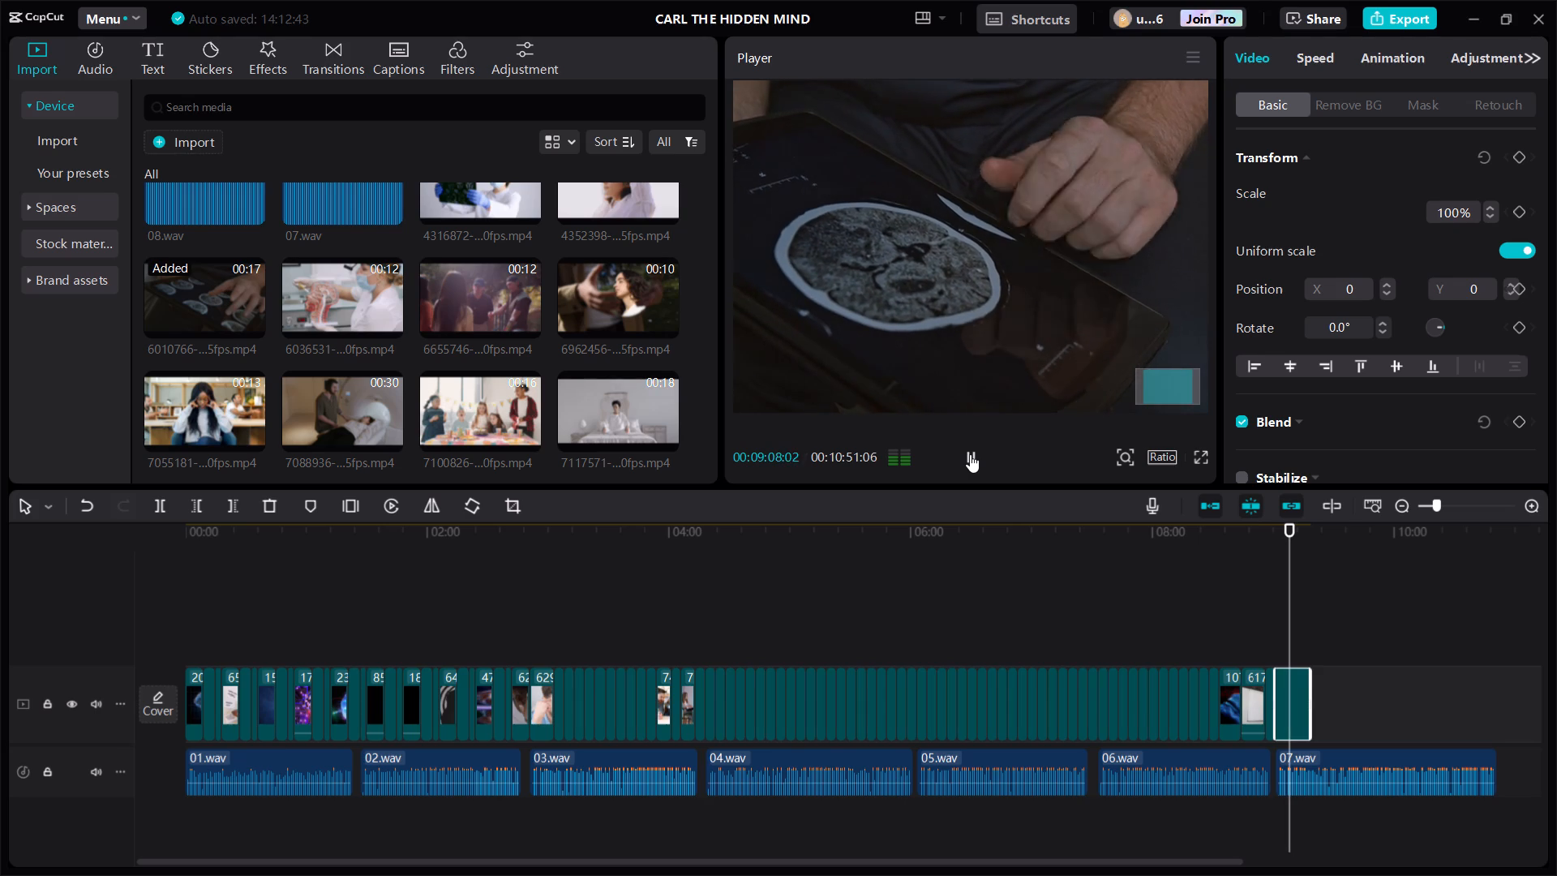
{"action": "left_click", "coordinate": [970, 454]}
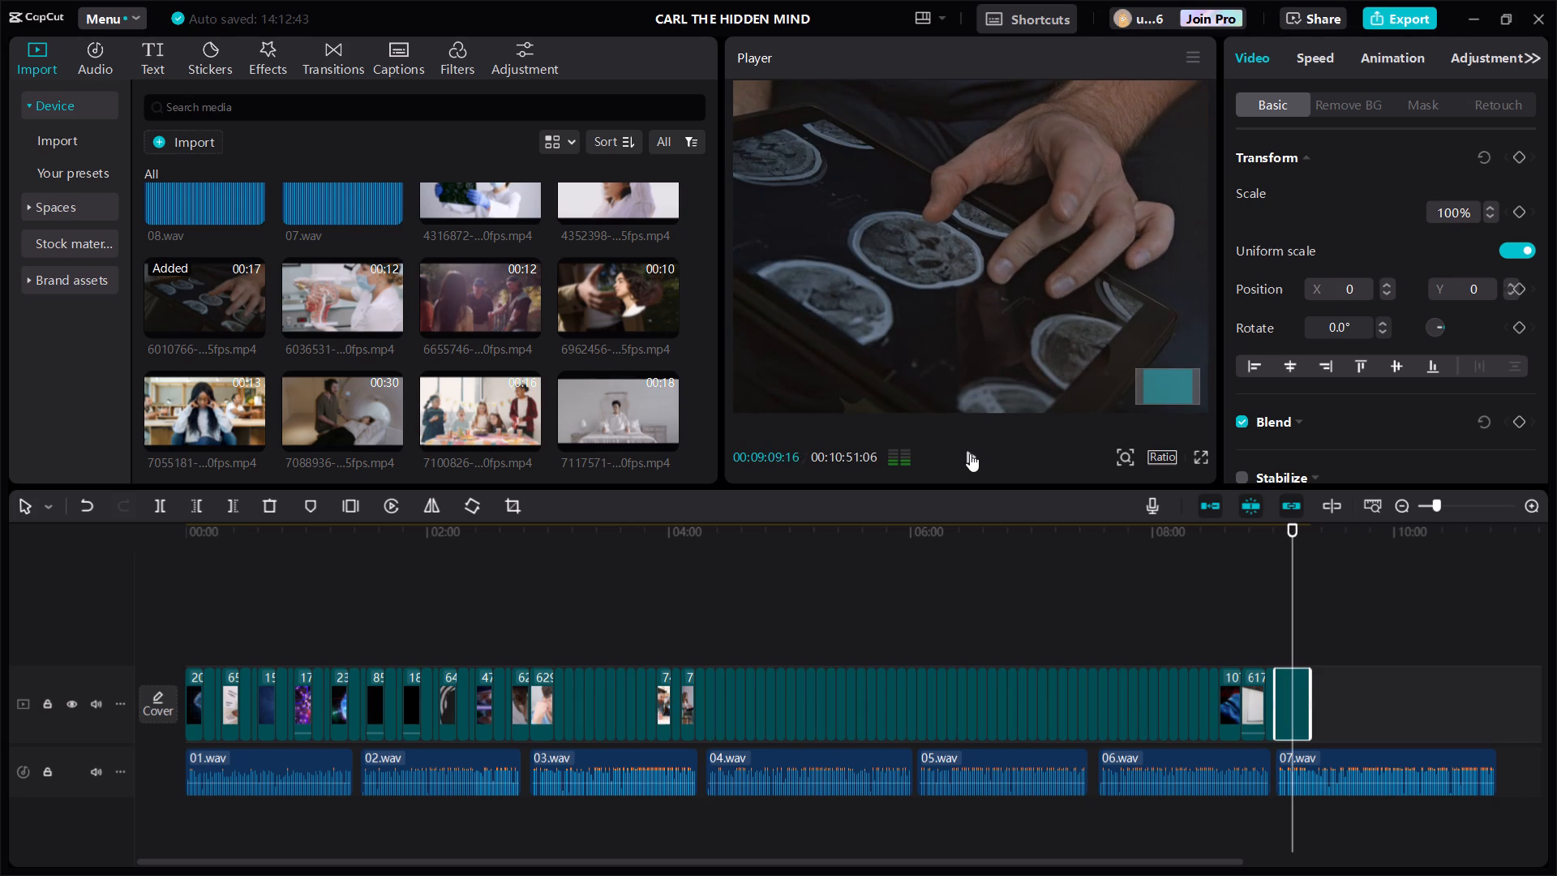
{"action": "left_click", "coordinate": [970, 453]}
{"action": "left_click", "coordinate": [970, 453]}
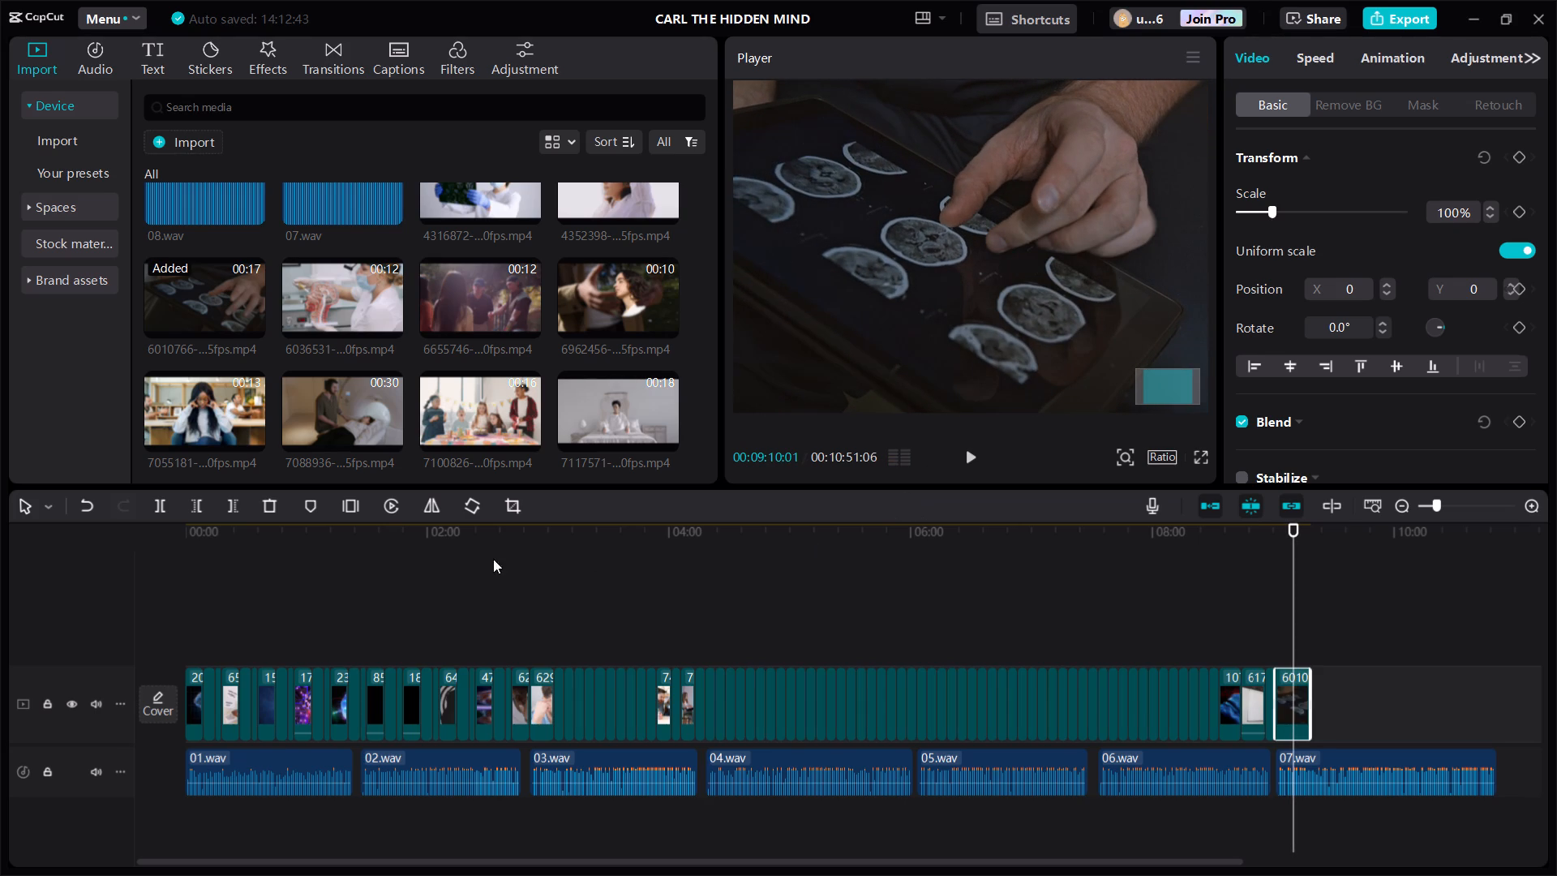
{"action": "left_click", "coordinate": [232, 506]}
Add the stressed-woman video 7055181 after the brain-scan clip and, following the narration, trim its end at 00:09:15:25.
{"action": "left_click", "coordinate": [248, 432]}
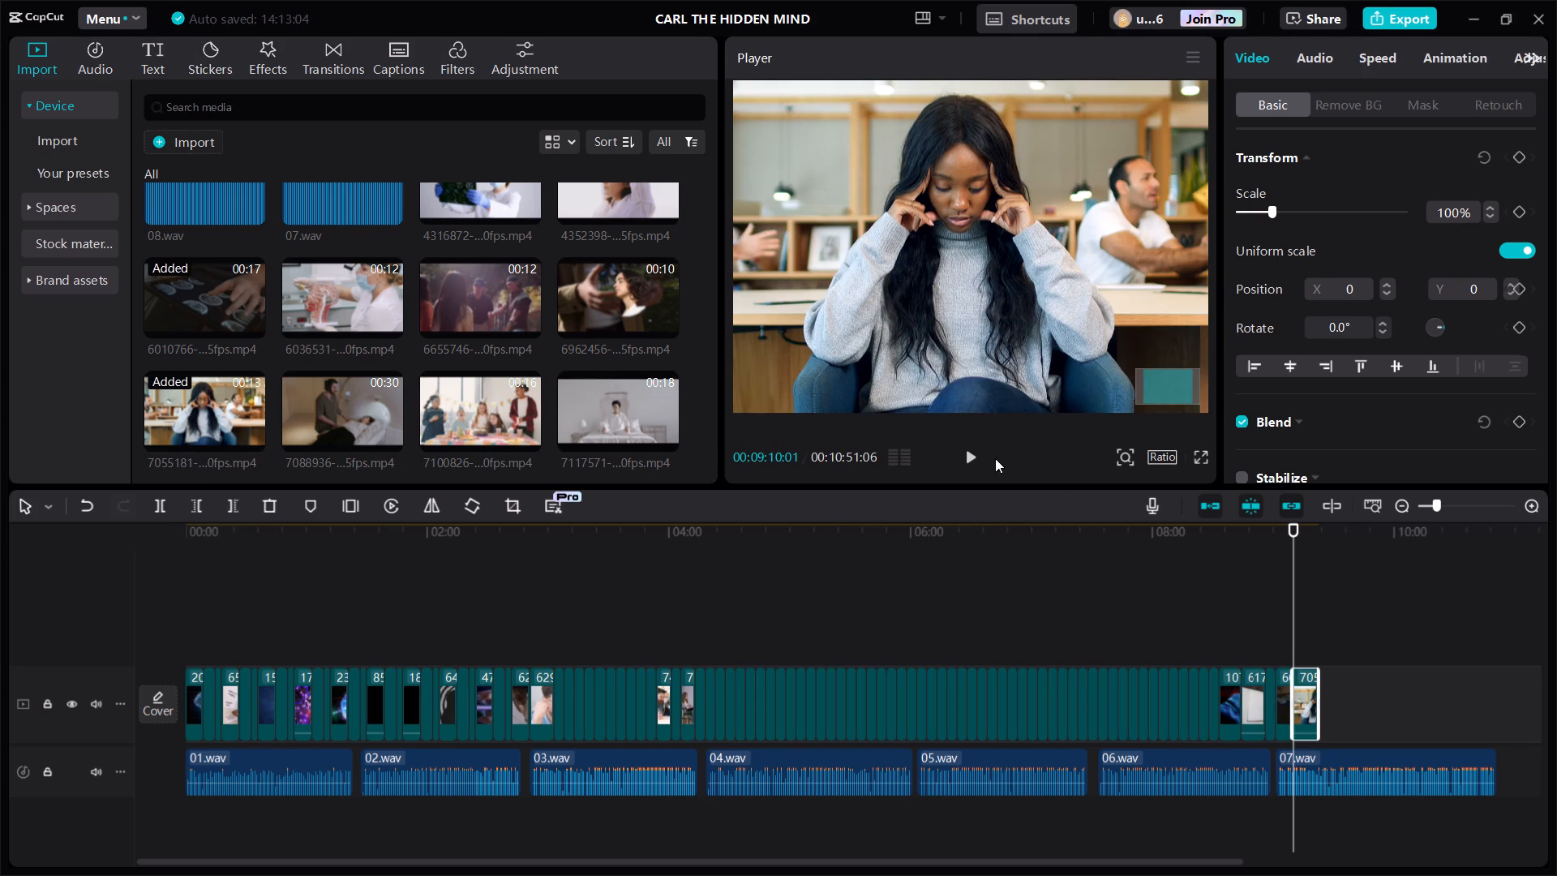
{"action": "left_click", "coordinate": [969, 455]}
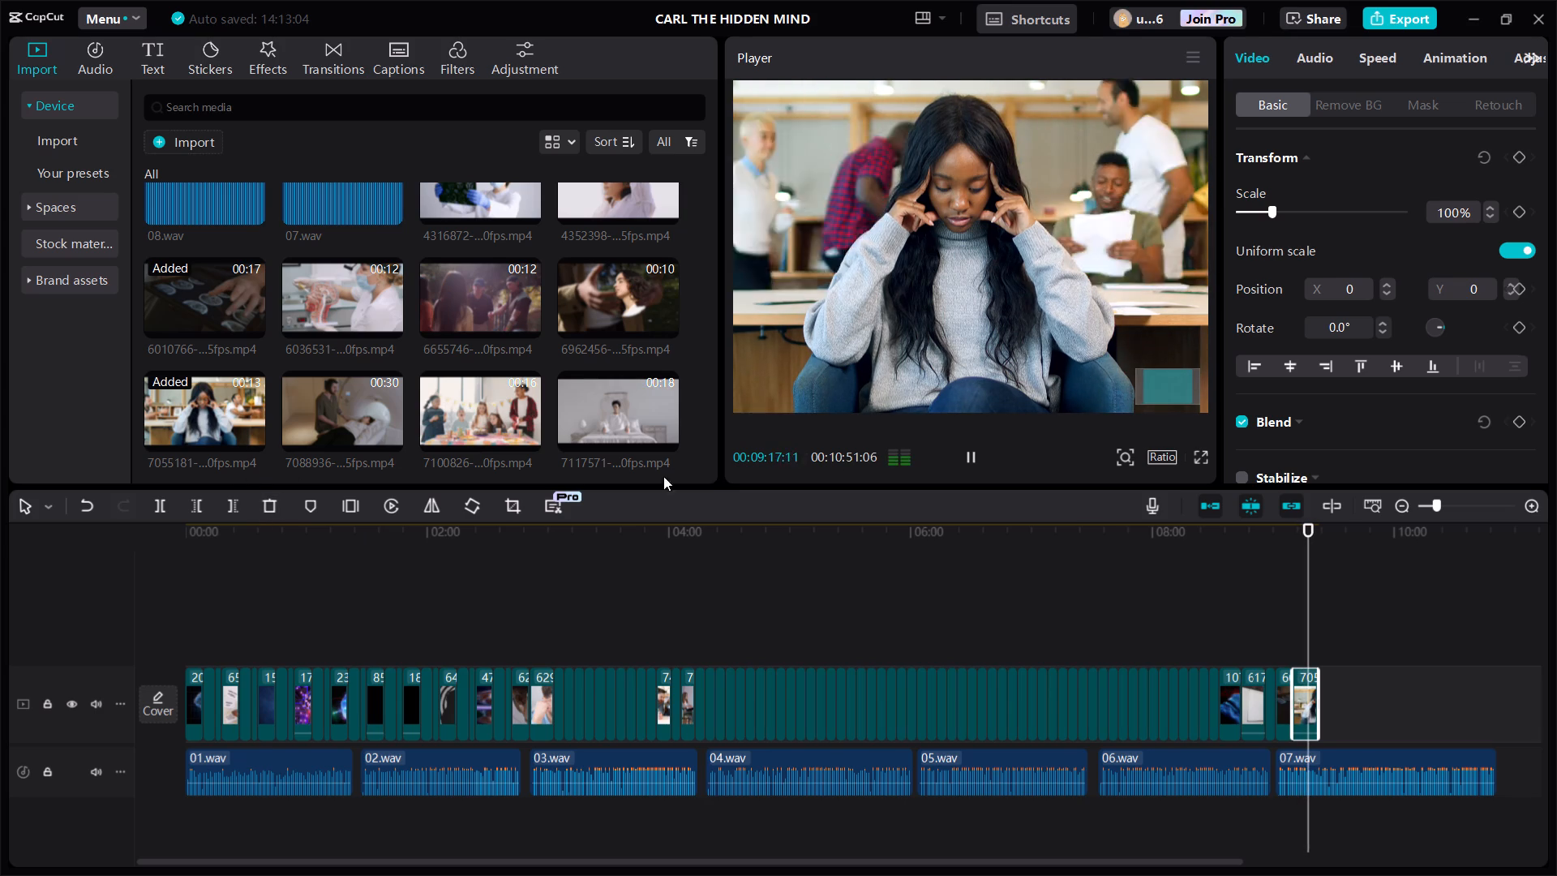
{"action": "left_click", "coordinate": [1306, 635]}
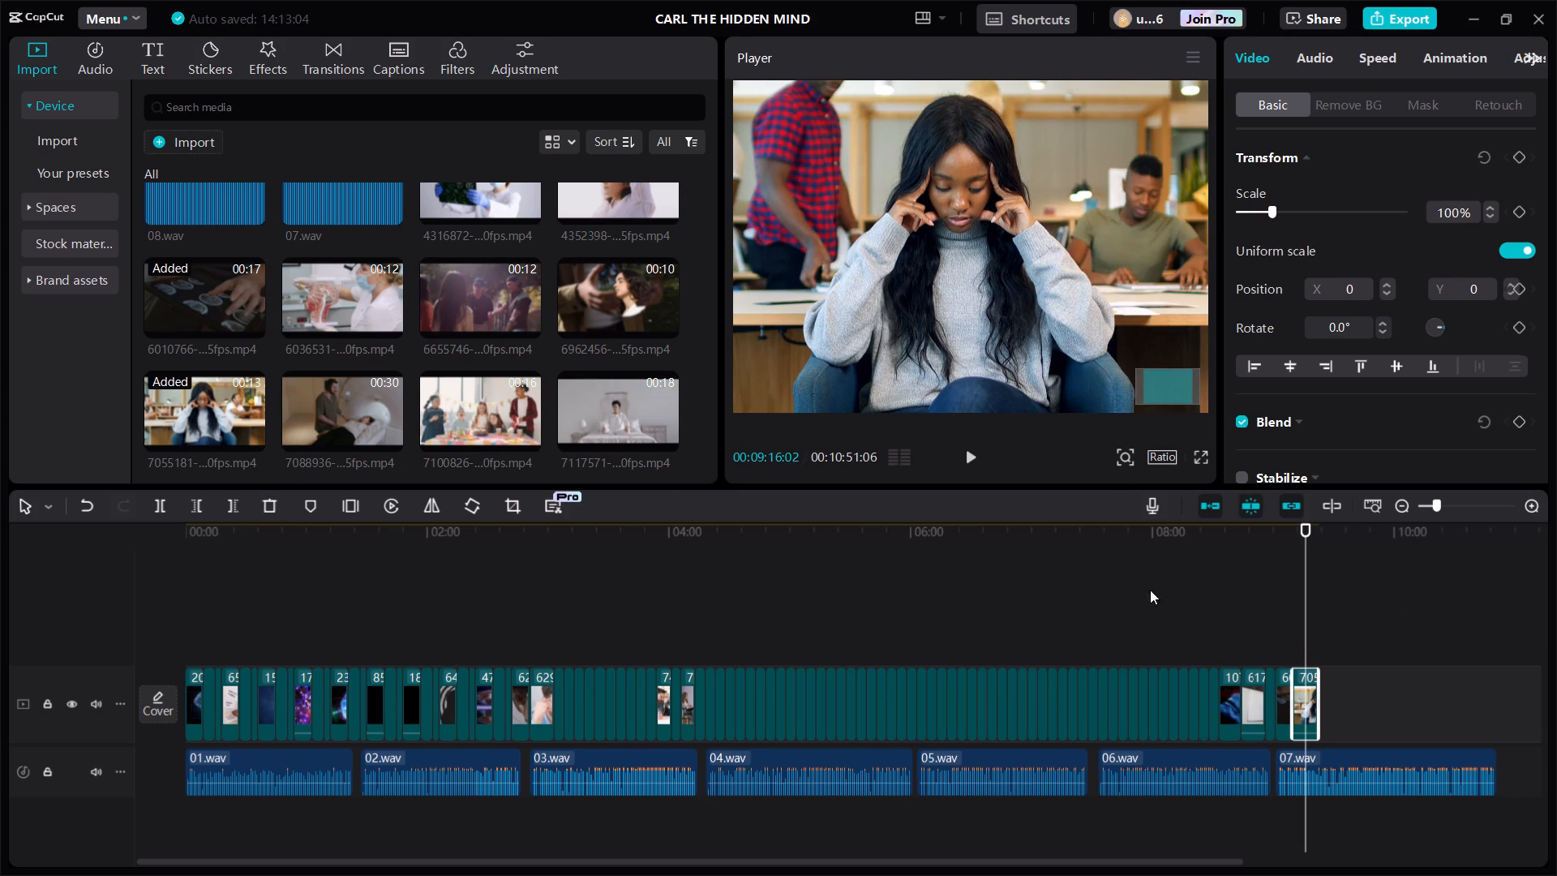
{"action": "left_click", "coordinate": [971, 455]}
{"action": "left_click", "coordinate": [971, 455]}
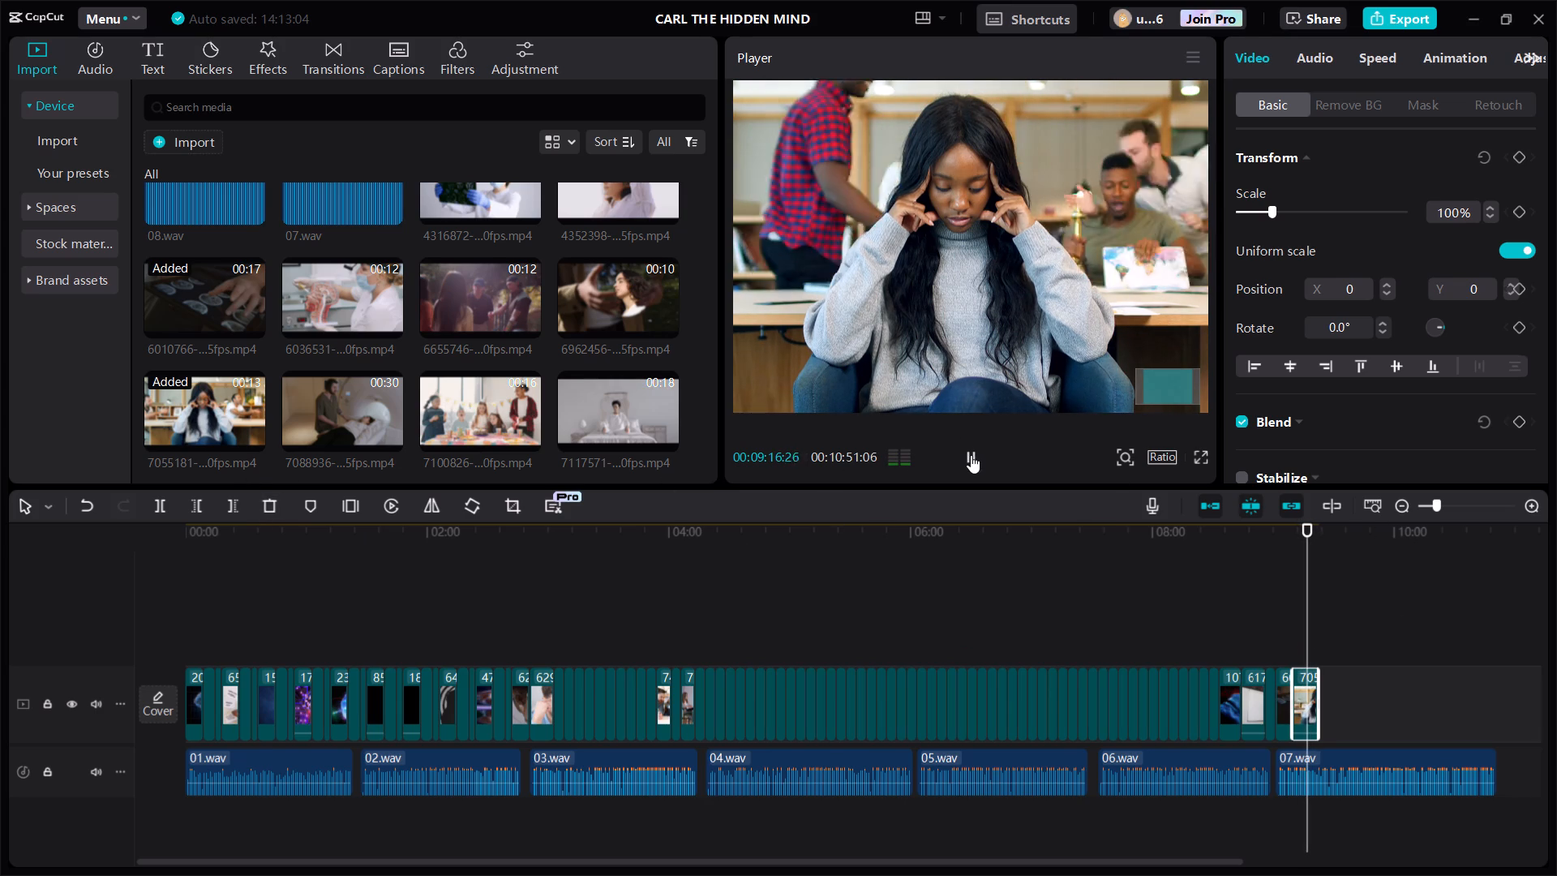
{"action": "left_click", "coordinate": [1300, 586]}
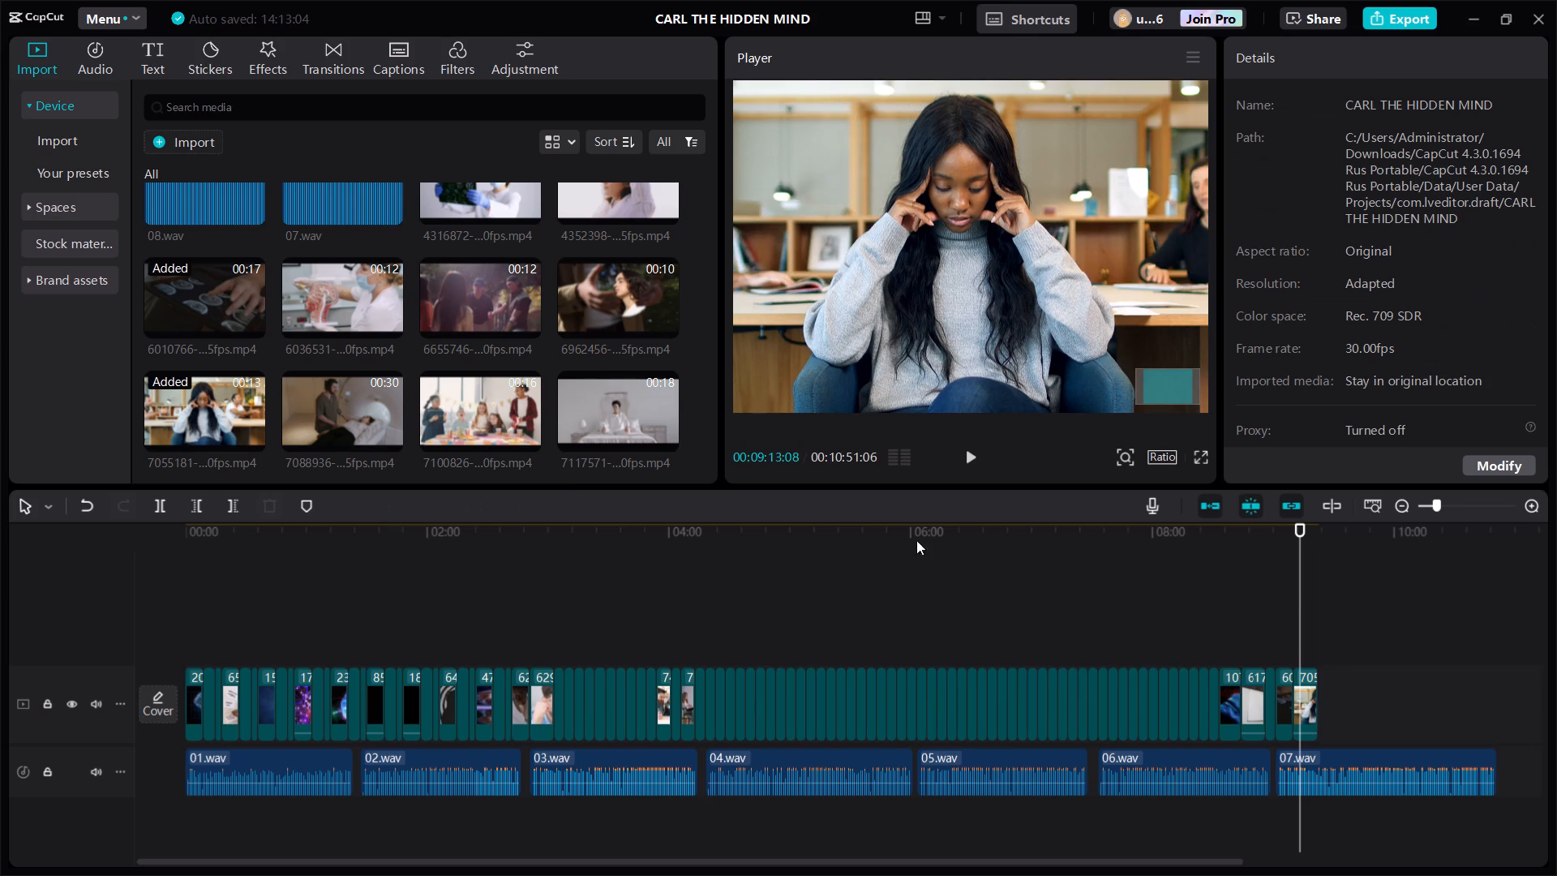
{"action": "left_click", "coordinate": [1266, 593]}
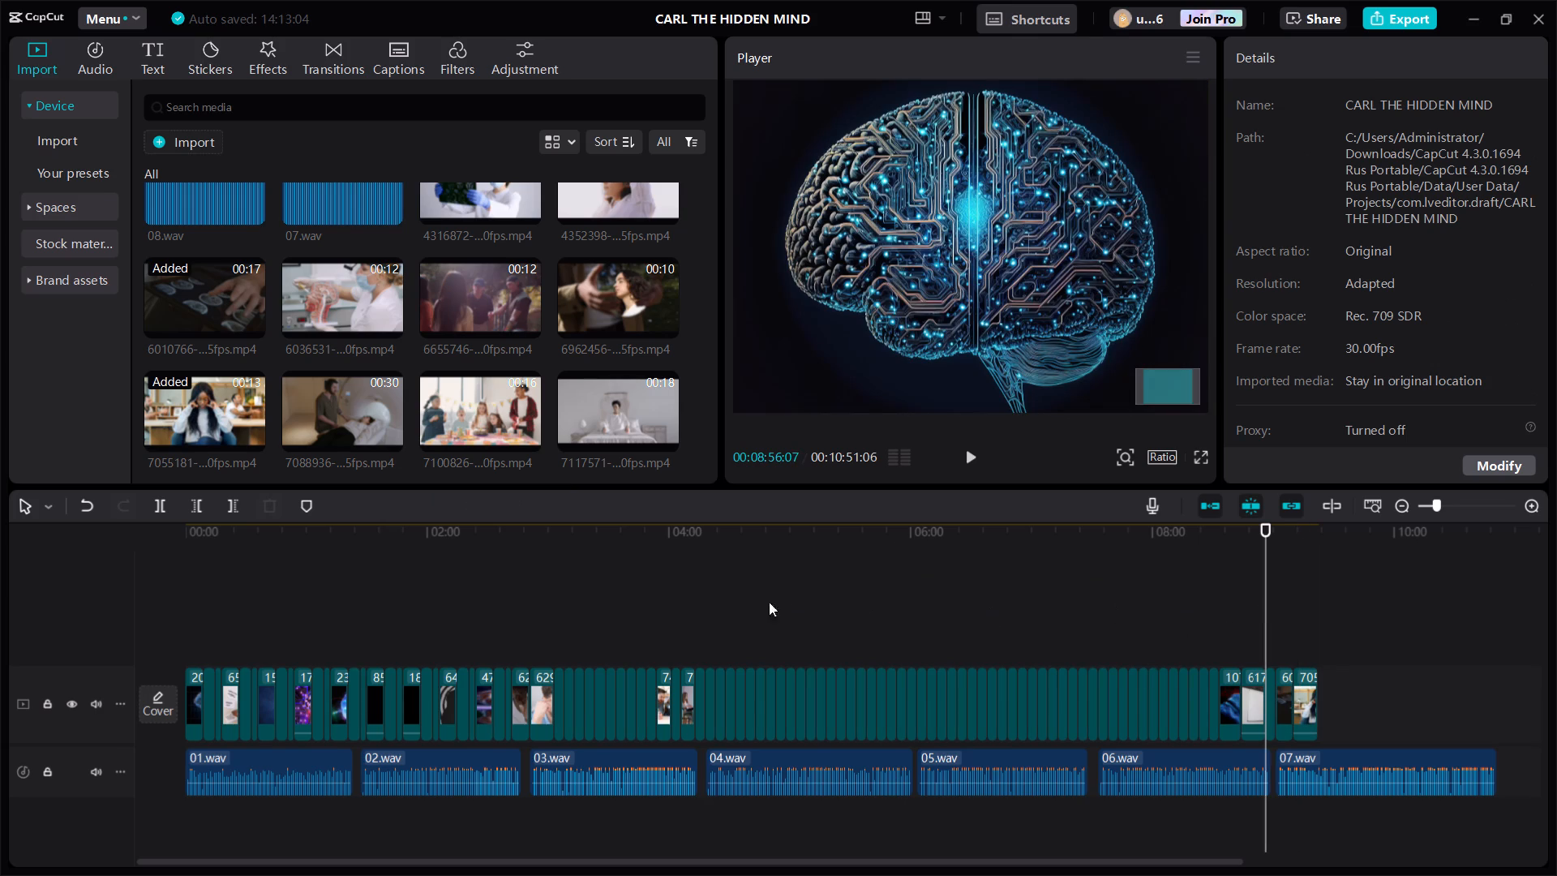
{"action": "left_click", "coordinate": [966, 450]}
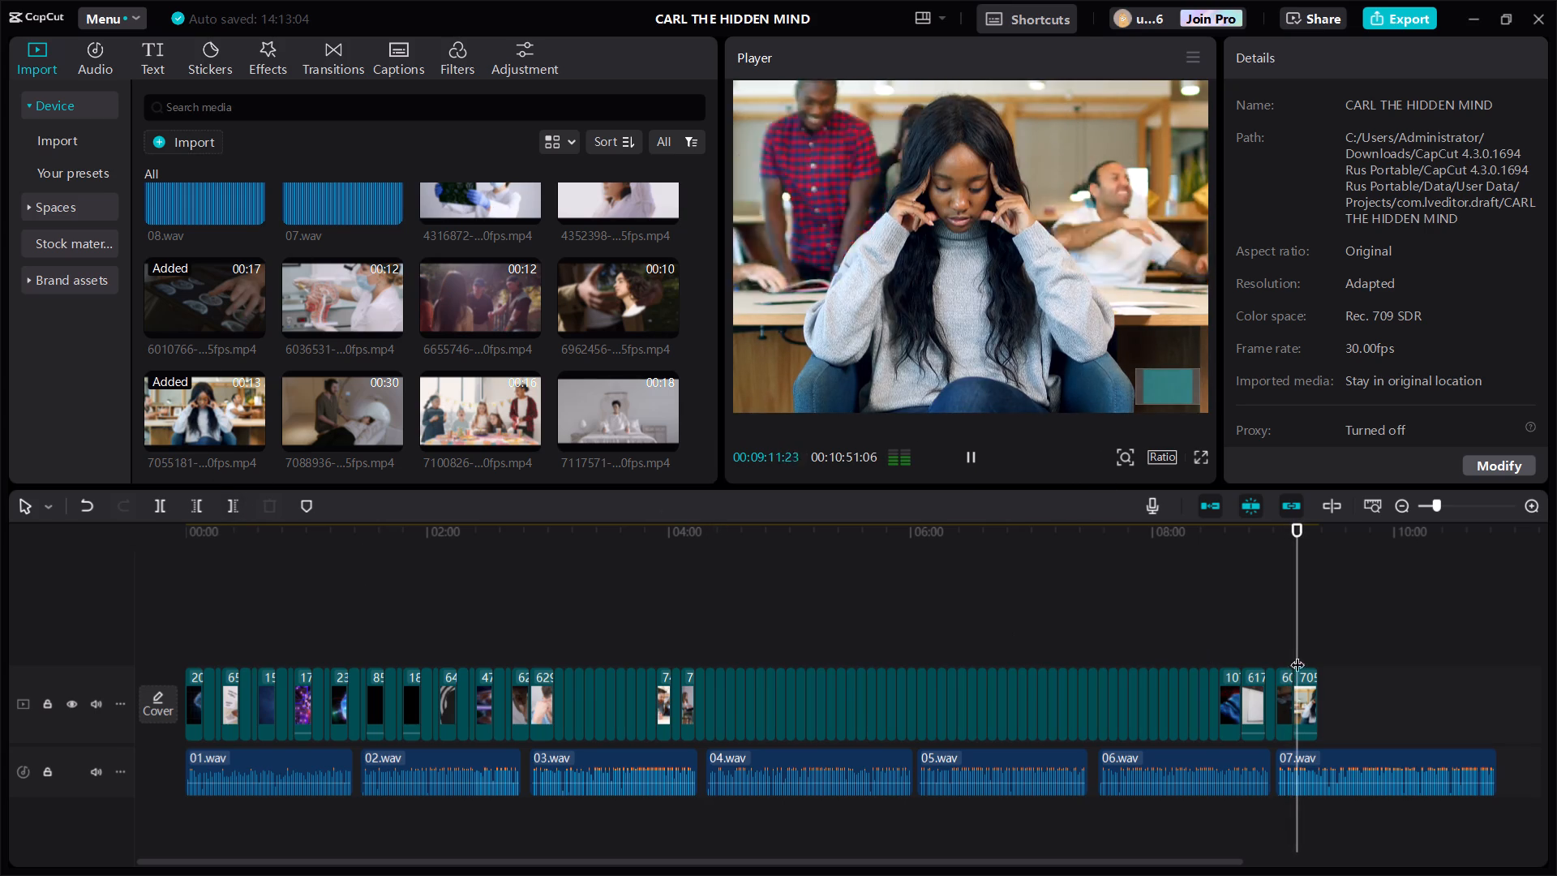
{"action": "left_click", "coordinate": [1306, 698]}
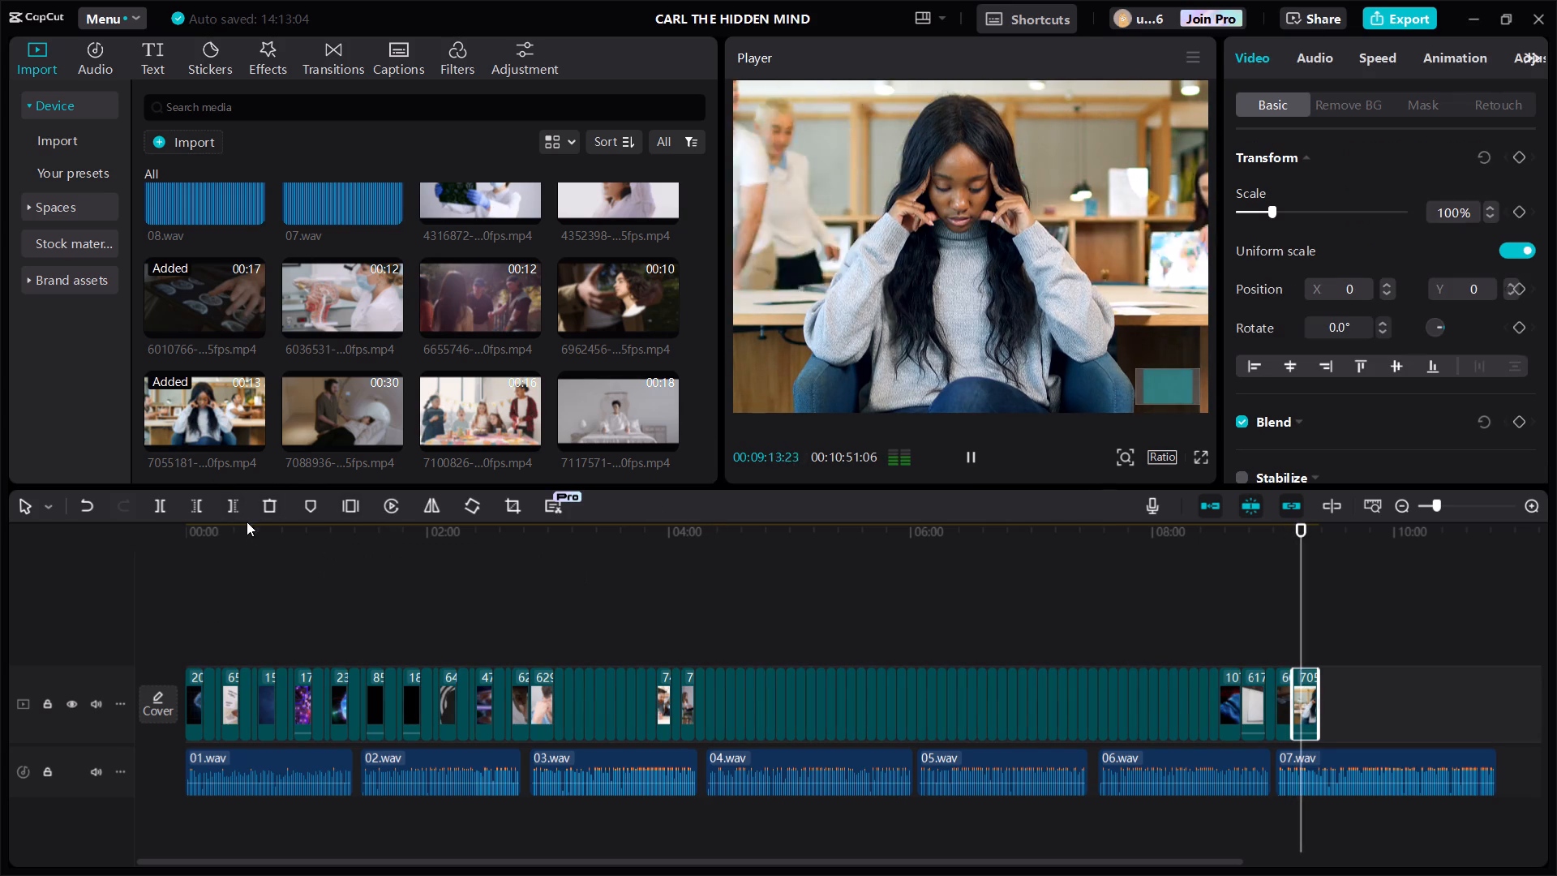
{"action": "left_click", "coordinate": [238, 505]}
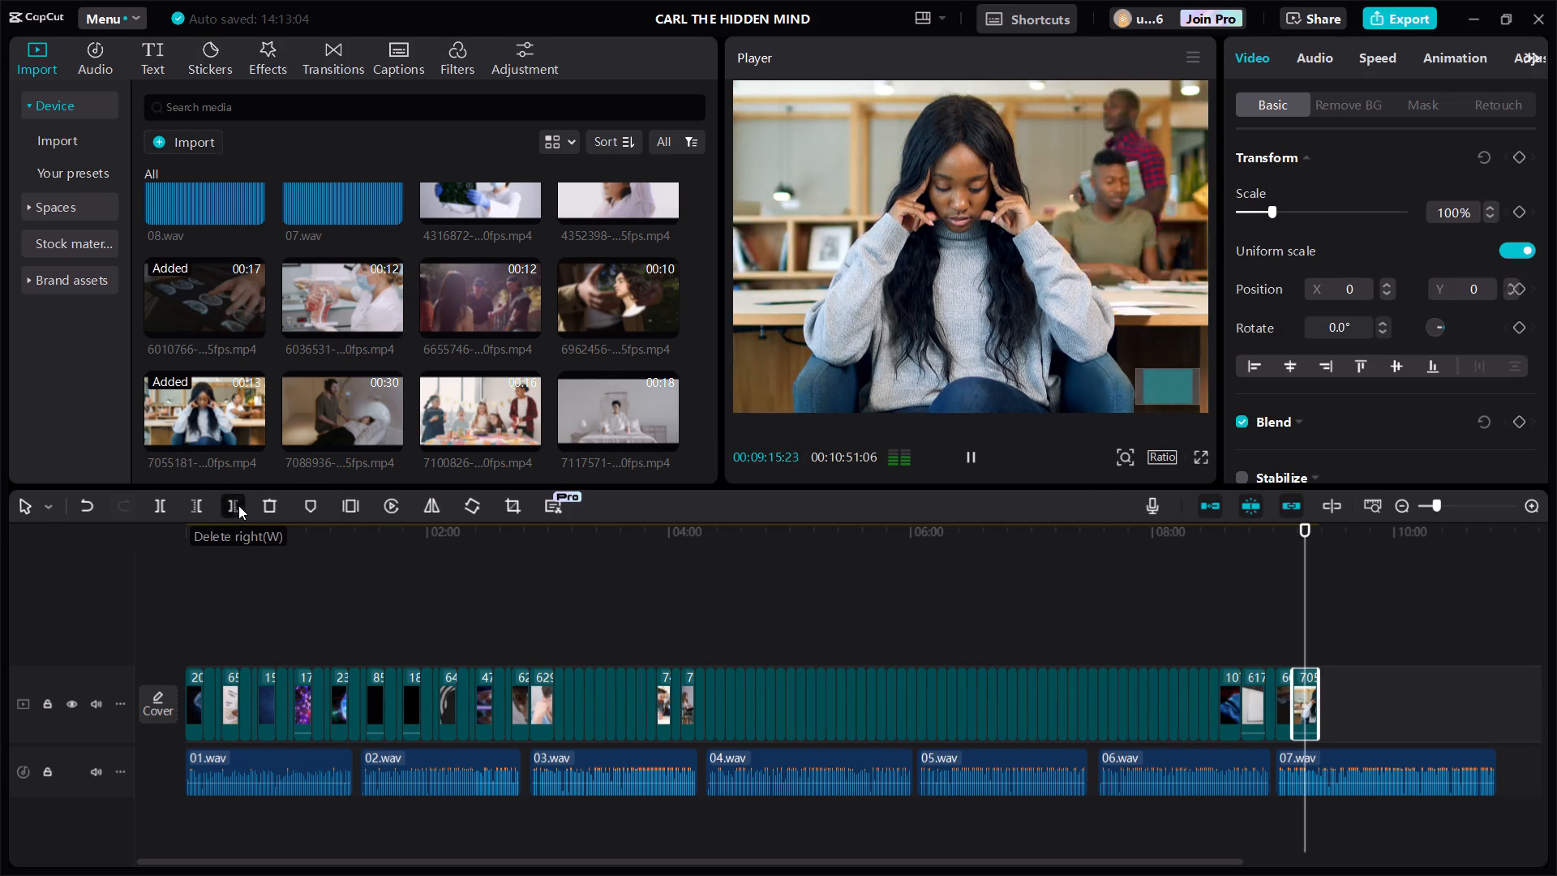
Find the family birthday video 7424514 in the project media and add it after the stressed-woman clip at 00:09:15:25.
{"action": "scroll", "coordinate": [551, 322], "scroll_direction": "up", "scroll_amount": 4}
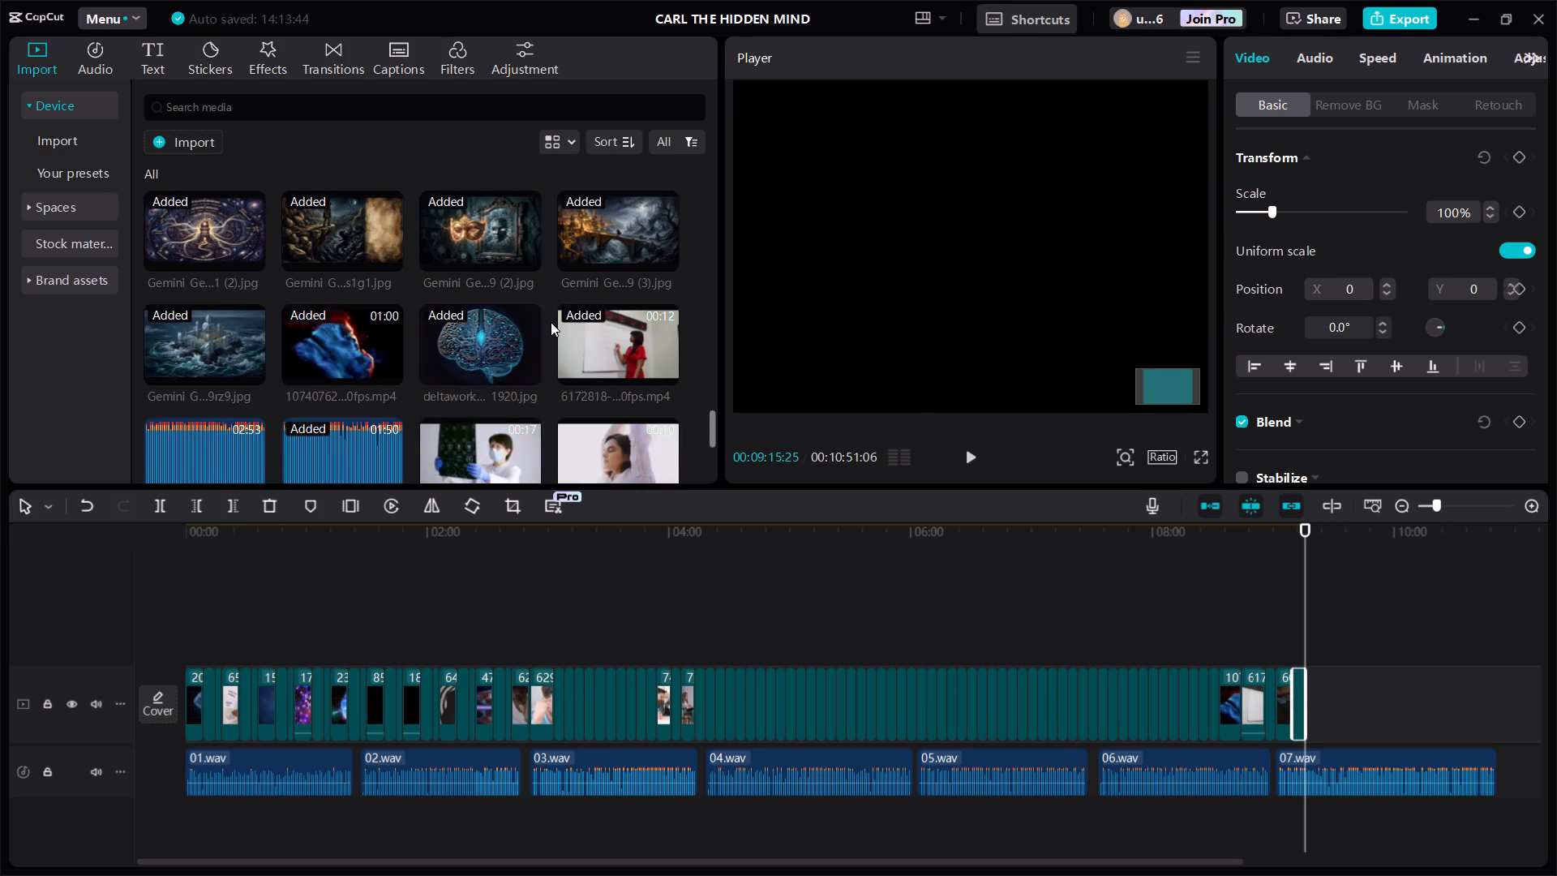
{"action": "scroll", "coordinate": [551, 322], "scroll_direction": "up", "scroll_amount": 1}
{"action": "scroll", "coordinate": [551, 322], "scroll_direction": "down", "scroll_amount": 5}
{"action": "scroll", "coordinate": [551, 322], "scroll_direction": "up", "scroll_amount": 11}
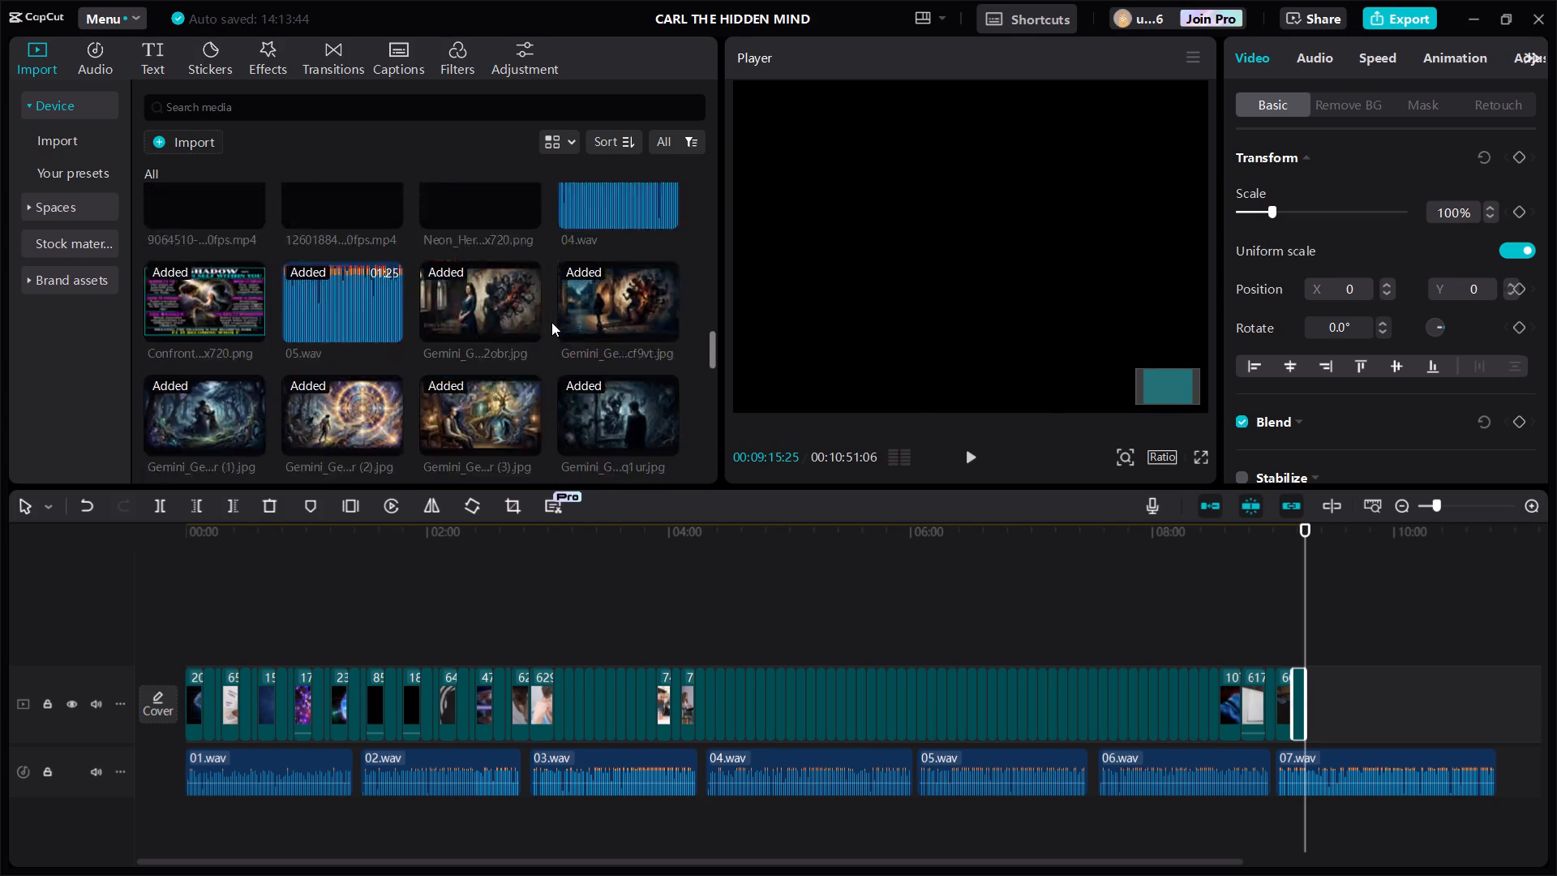
{"action": "scroll", "coordinate": [551, 322], "scroll_direction": "up", "scroll_amount": 5}
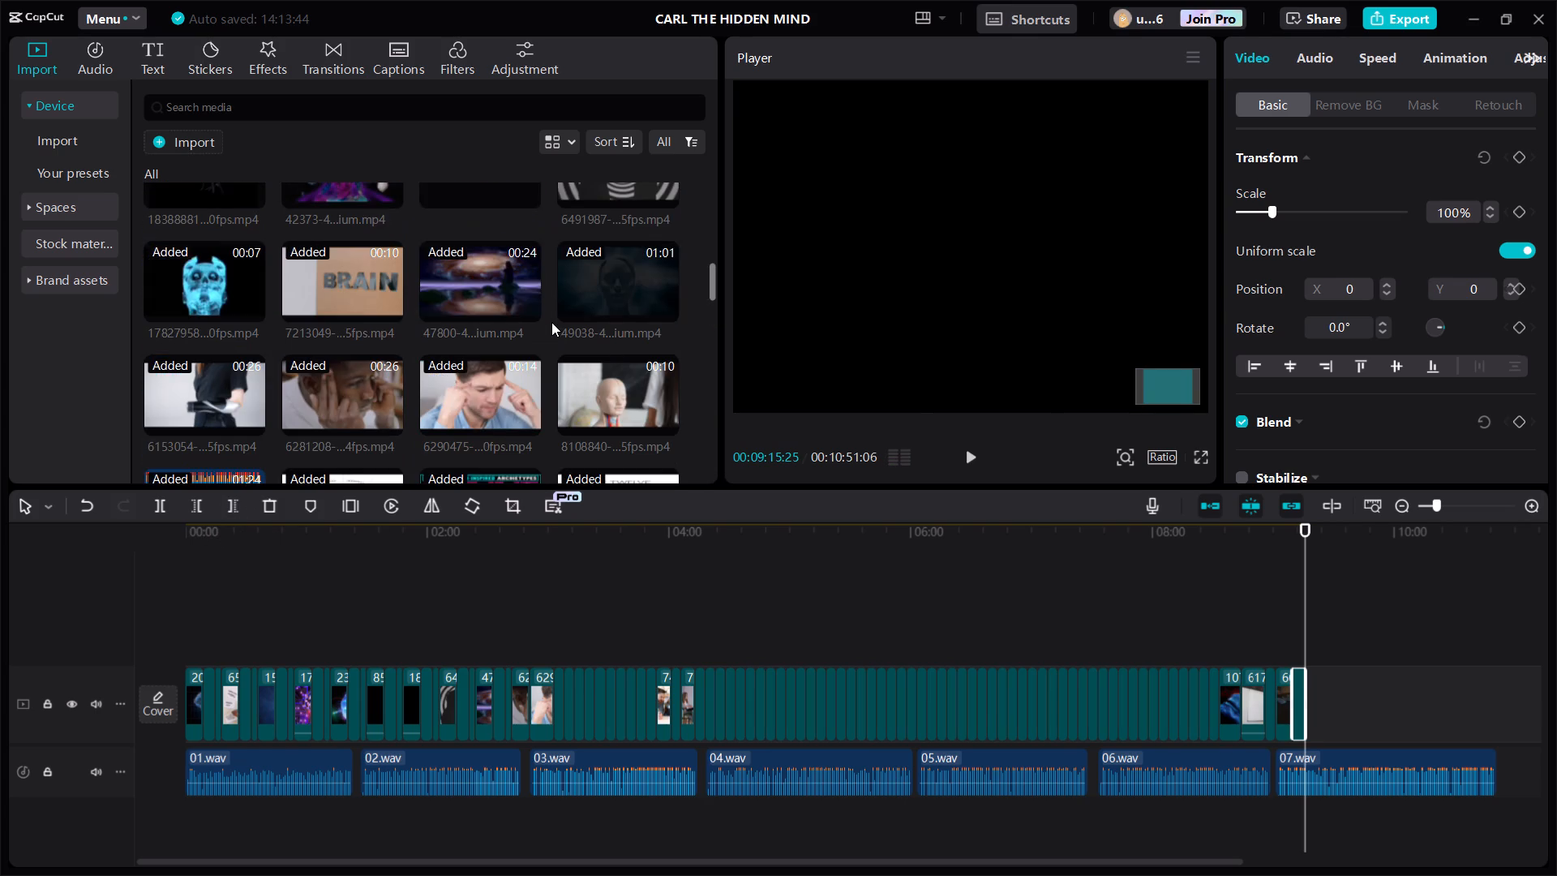
{"action": "scroll", "coordinate": [551, 322], "scroll_direction": "up", "scroll_amount": 8}
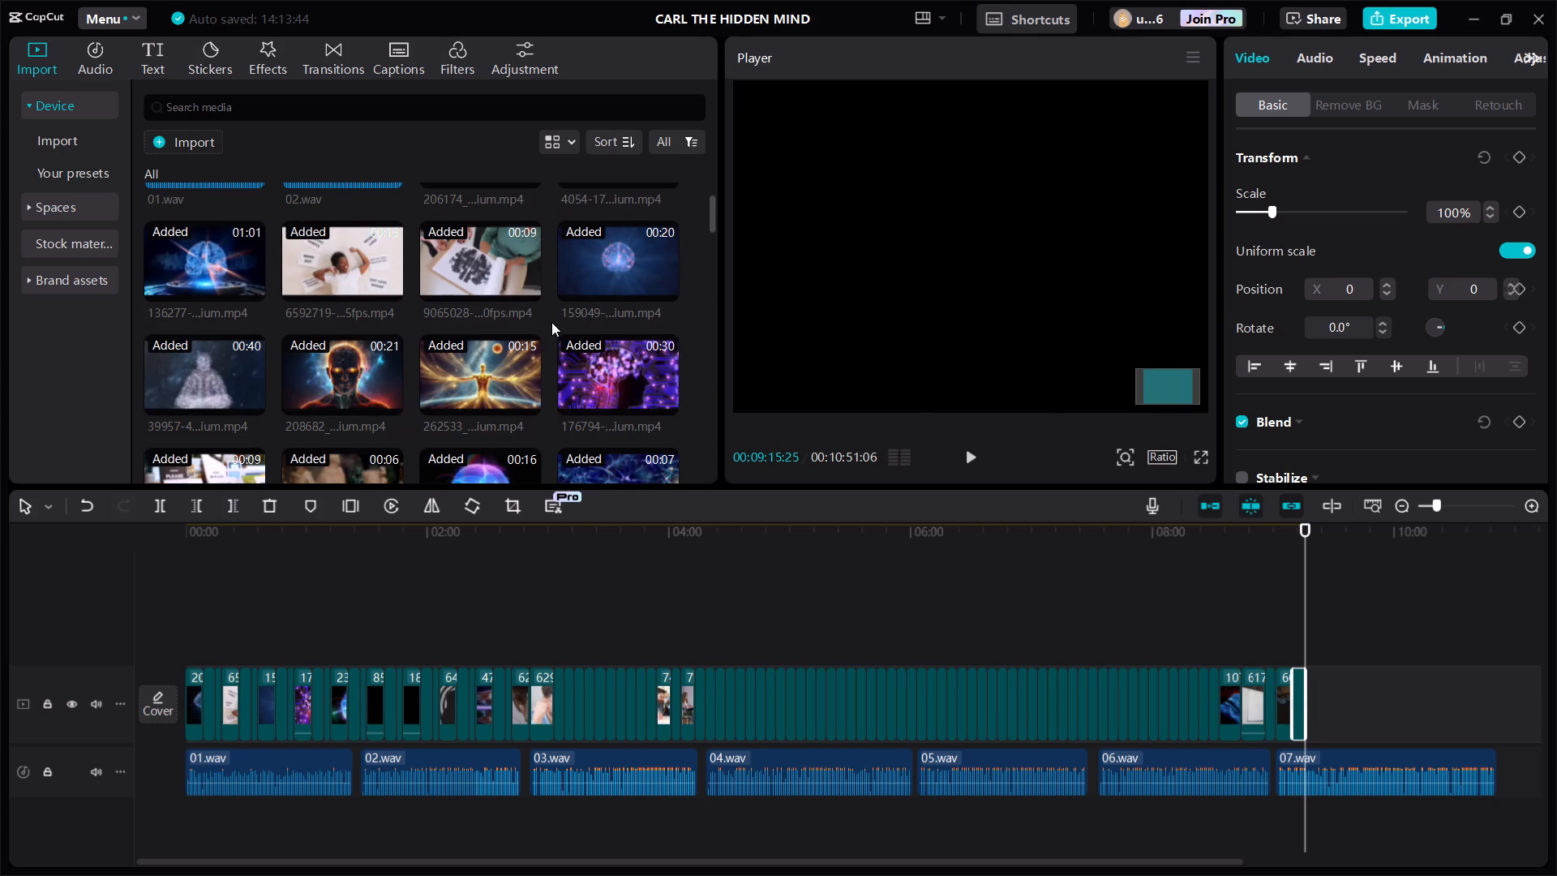
{"action": "scroll", "coordinate": [551, 322], "scroll_direction": "up", "scroll_amount": 6}
{"action": "scroll", "coordinate": [551, 322], "scroll_direction": "down", "scroll_amount": 2}
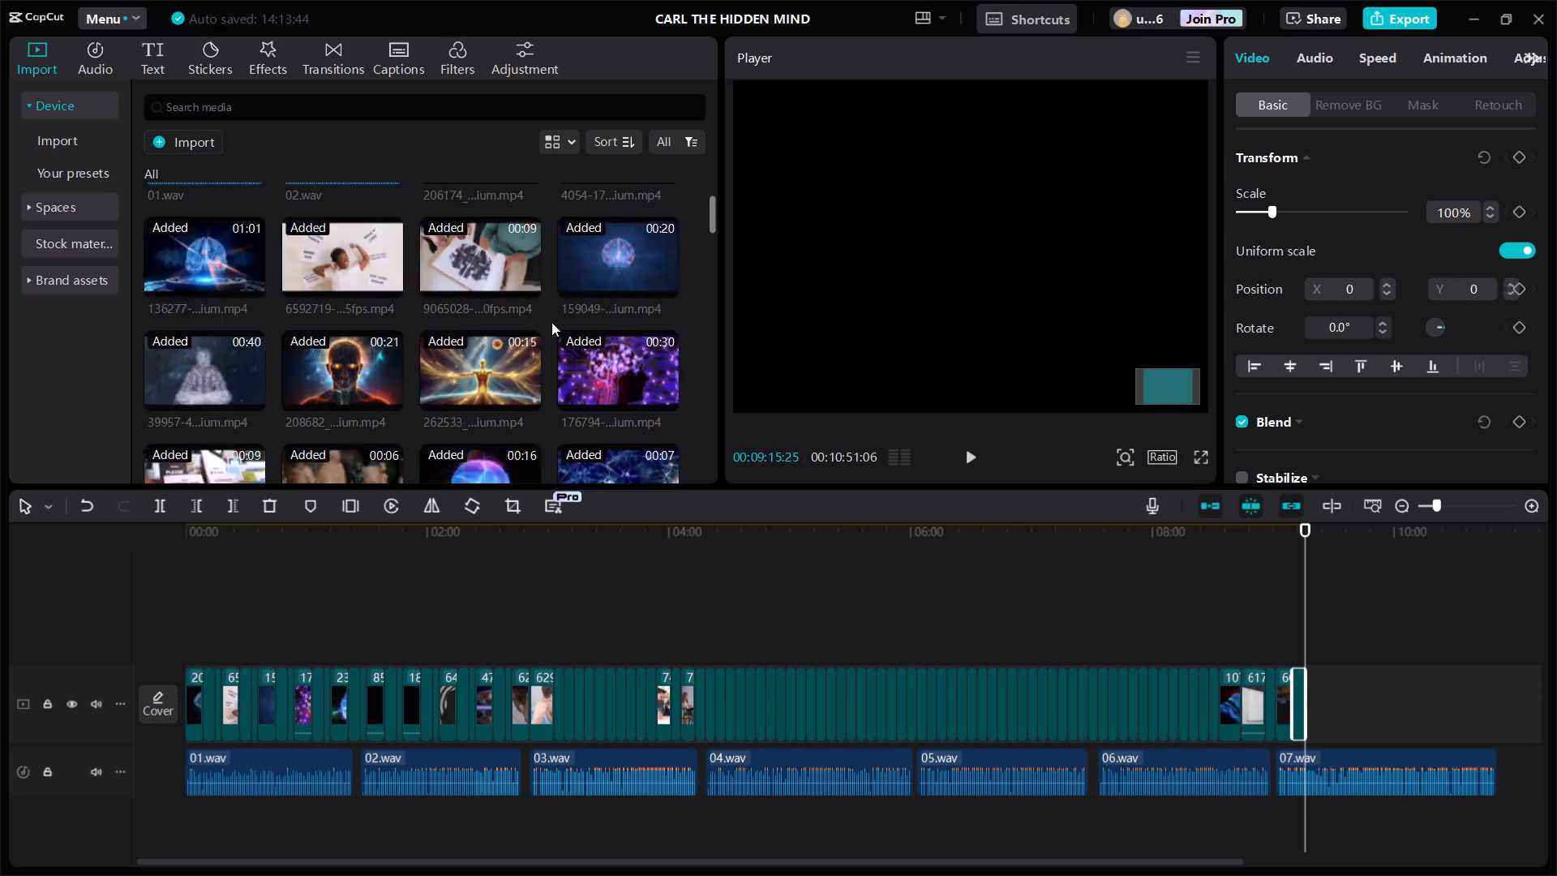
{"action": "scroll", "coordinate": [551, 322], "scroll_direction": "down", "scroll_amount": 2}
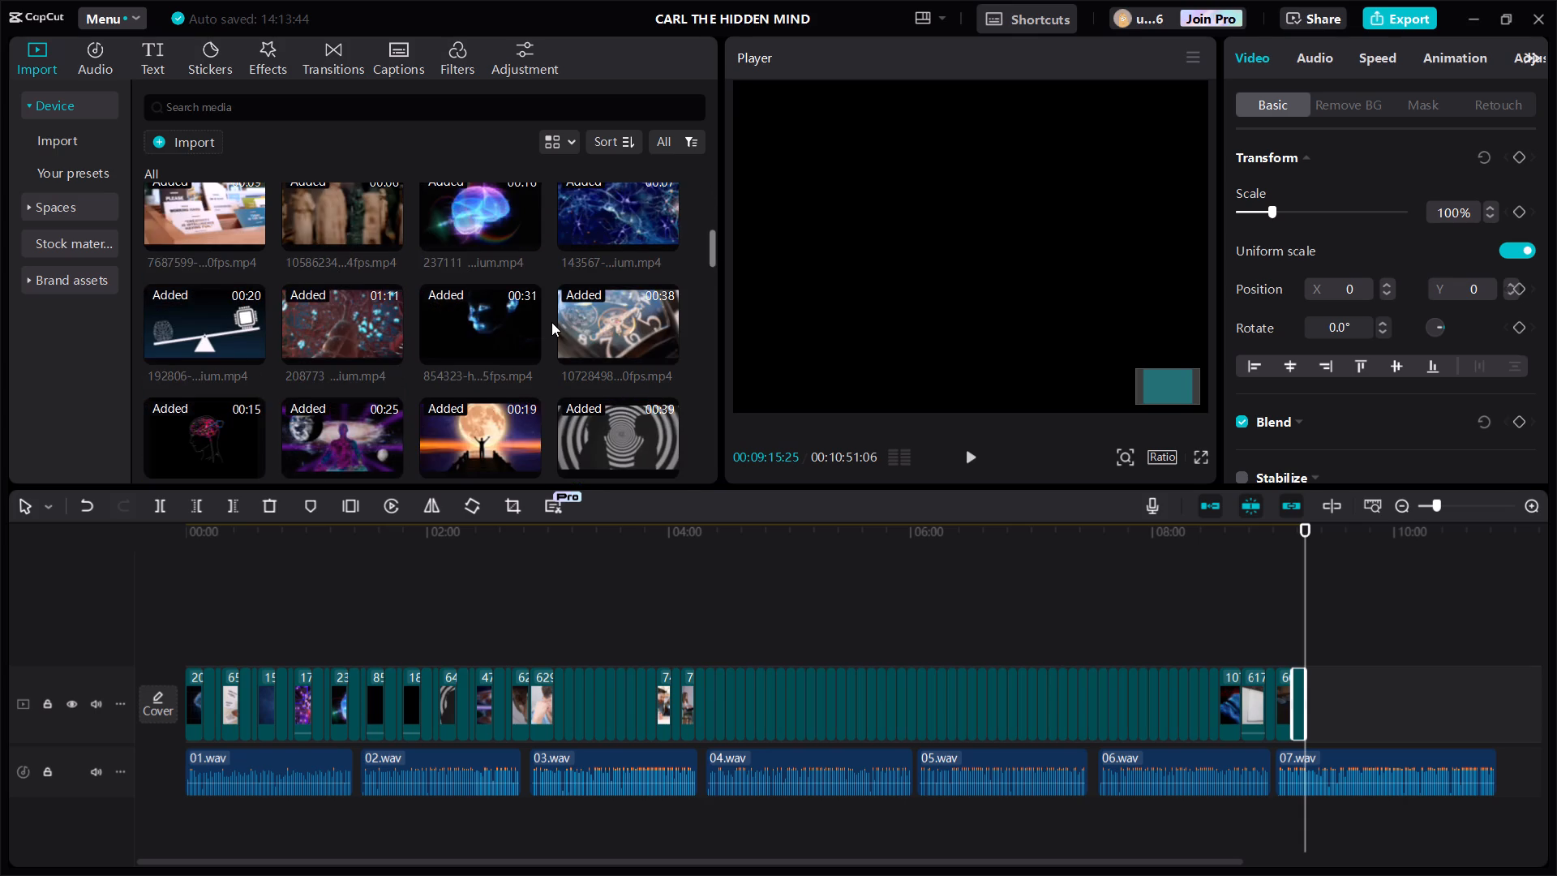
{"action": "scroll", "coordinate": [551, 322], "scroll_direction": "down", "scroll_amount": 3}
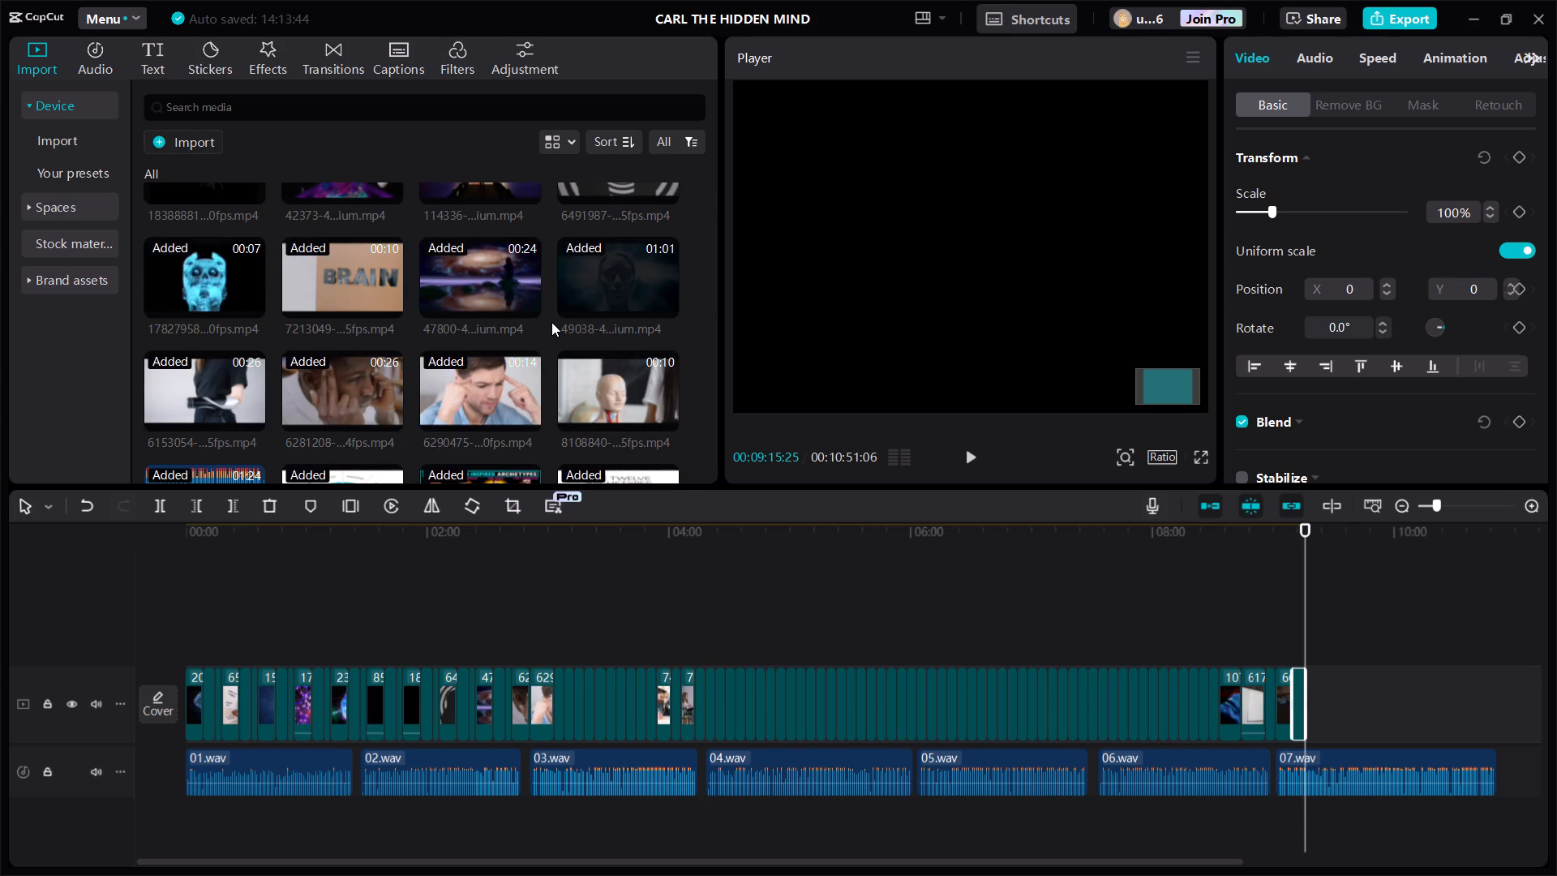
{"action": "scroll", "coordinate": [551, 322], "scroll_direction": "down", "scroll_amount": 2}
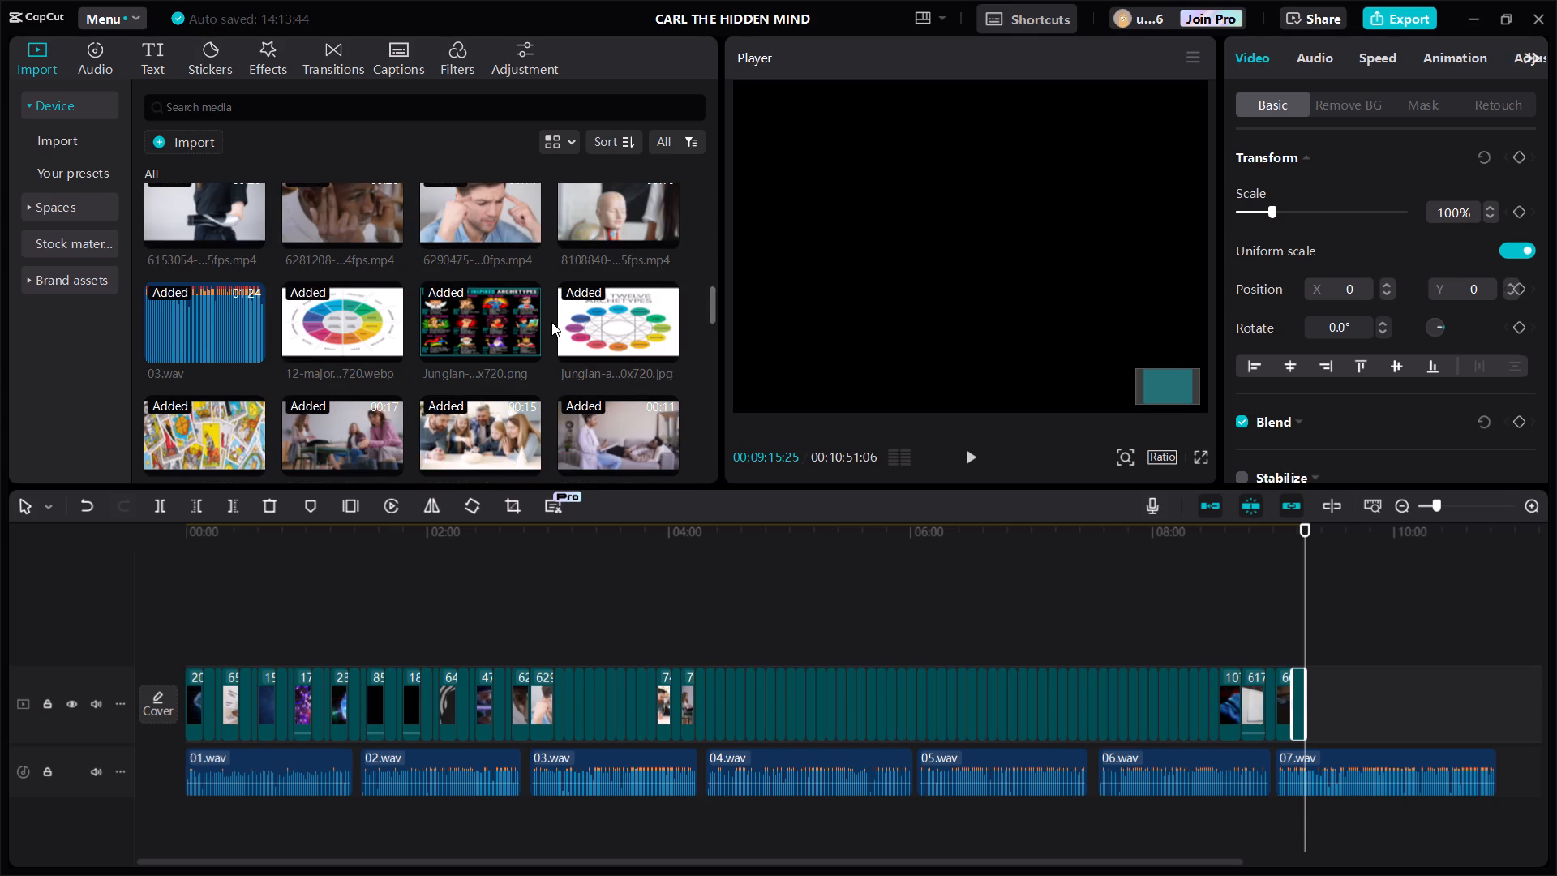
{"action": "scroll", "coordinate": [494, 440], "scroll_direction": "down", "scroll_amount": 1}
{"action": "left_click", "coordinate": [528, 372]}
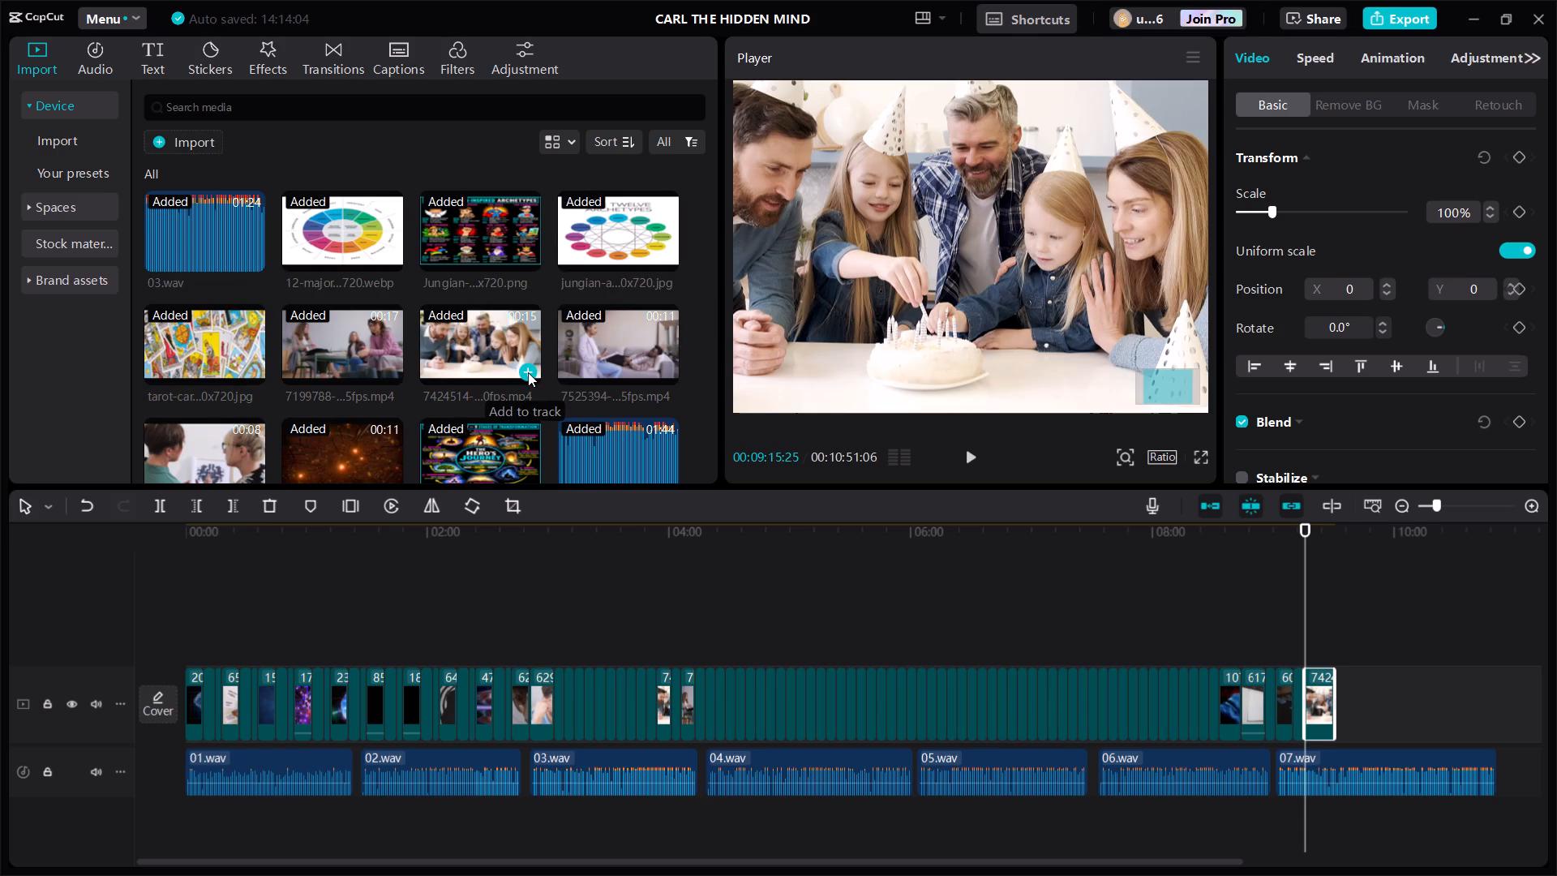
Trim away the beginning of the birthday clip 7424514 up to 00:09:24:04.
{"action": "left_click", "coordinate": [1331, 608]}
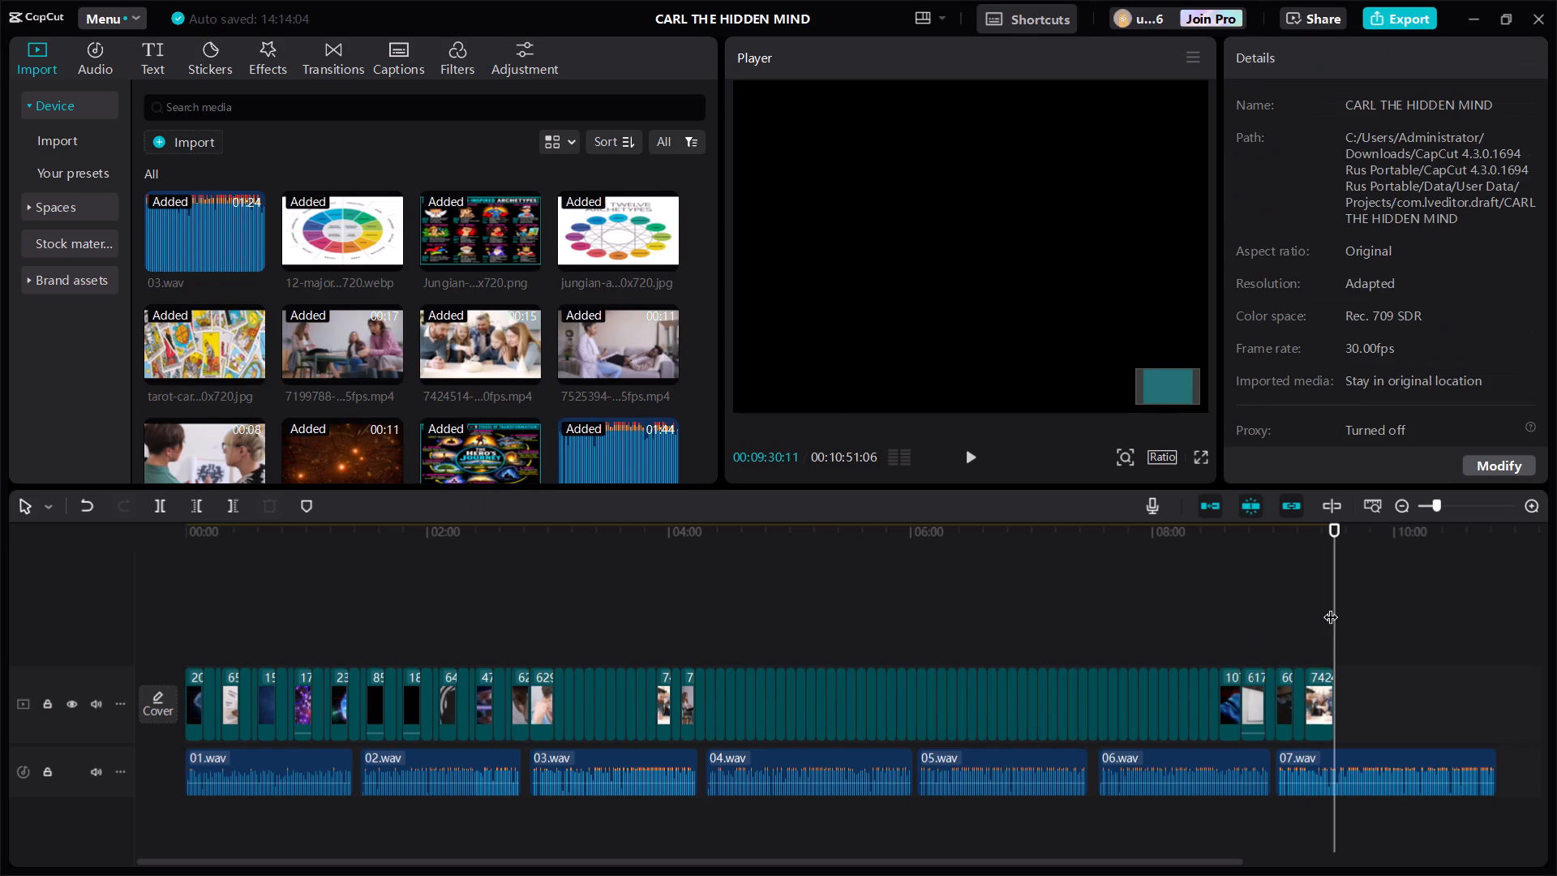
{"action": "left_click", "coordinate": [1322, 611]}
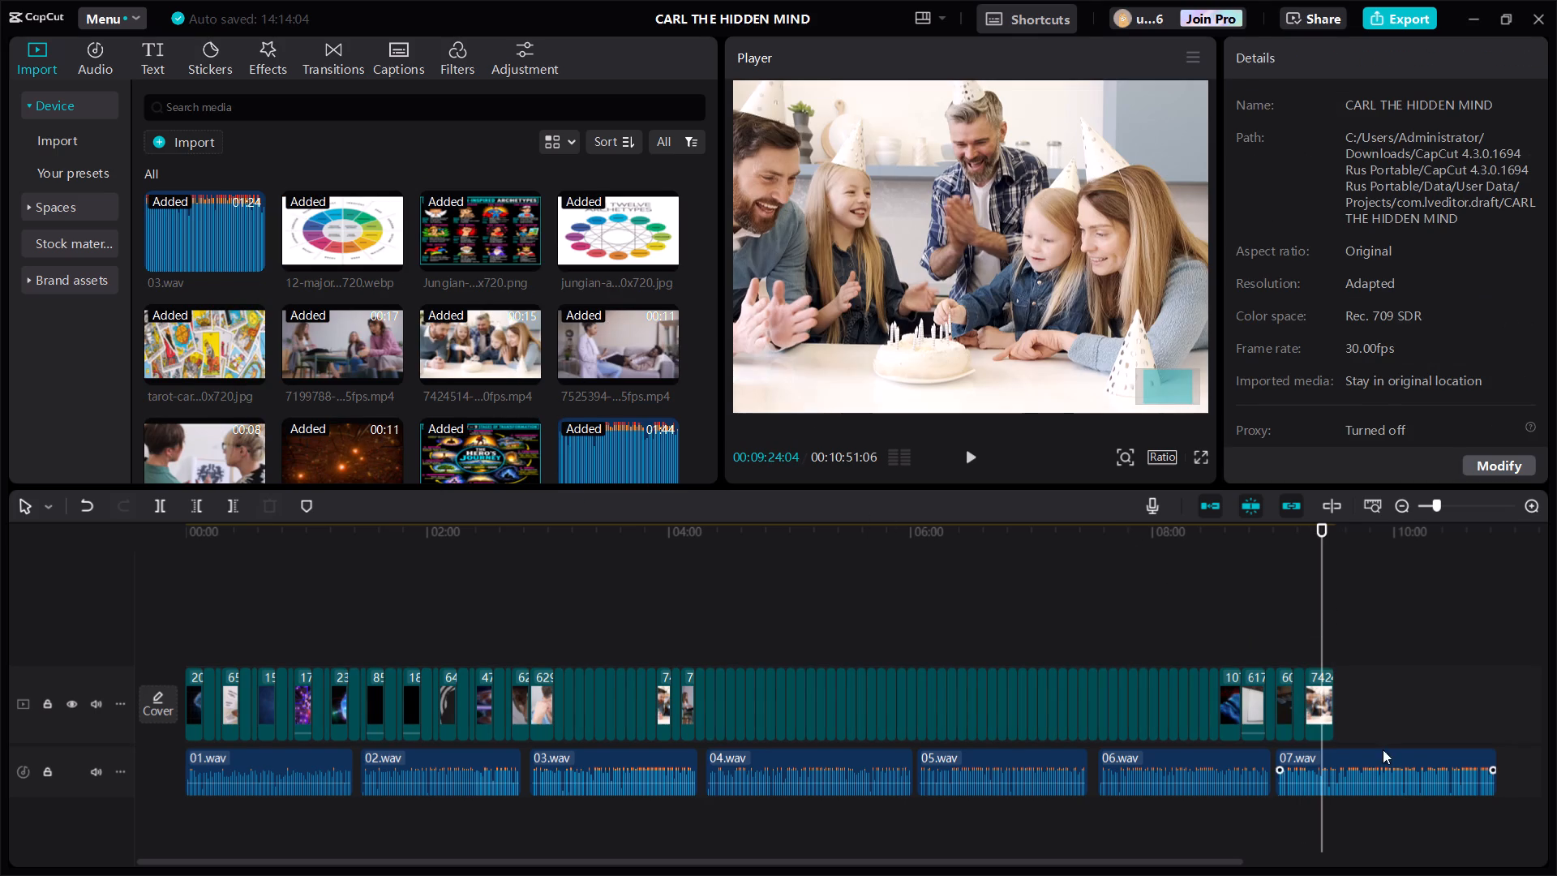
{"action": "left_click", "coordinate": [1323, 706]}
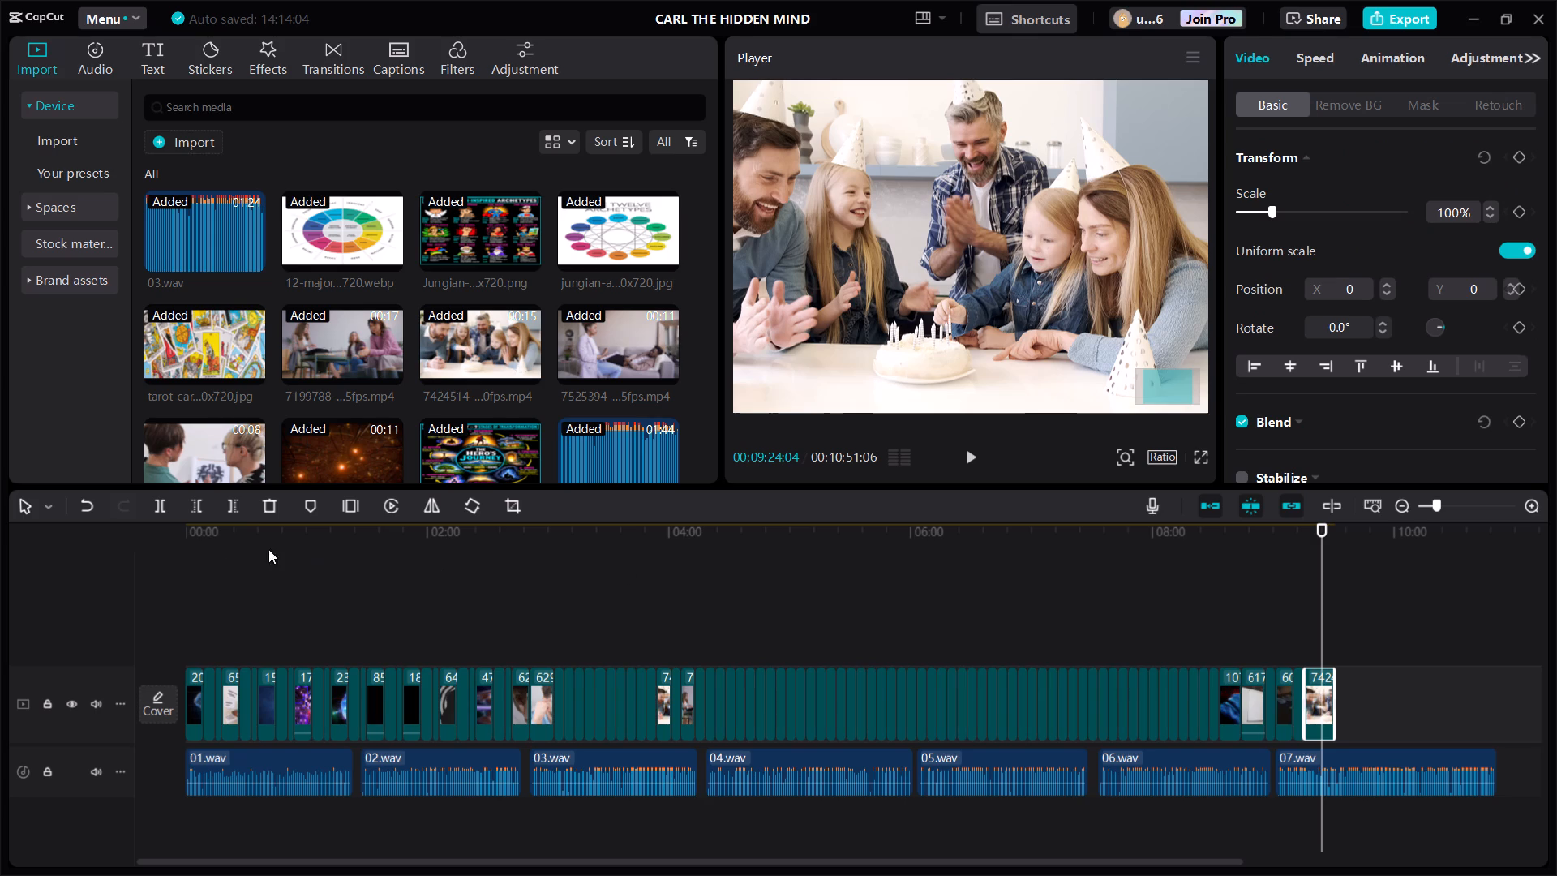
{"action": "left_click", "coordinate": [201, 509]}
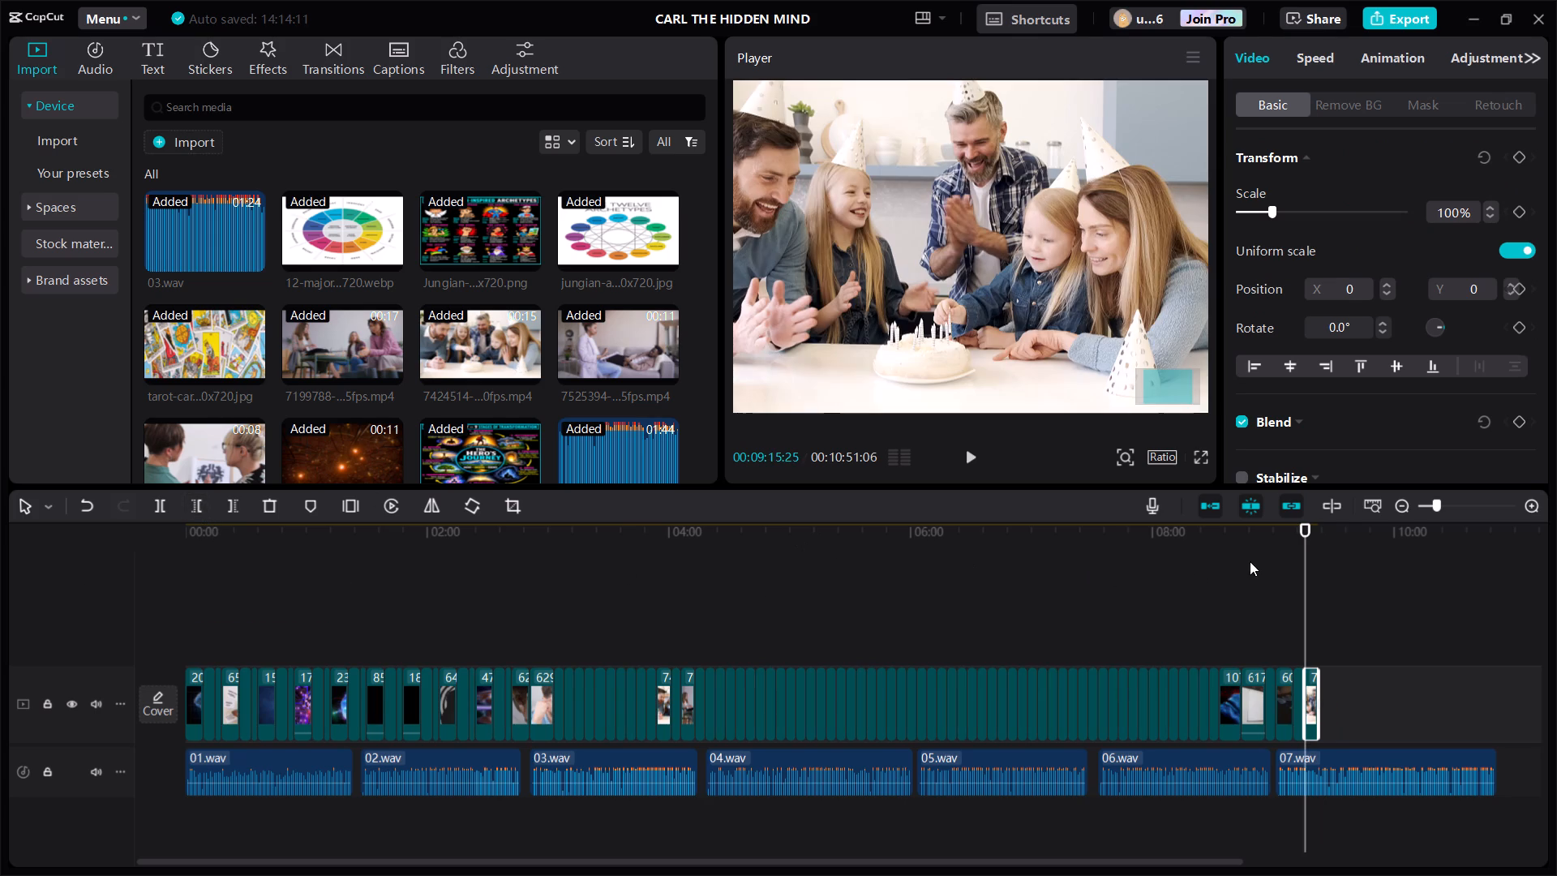
Play the narration from 00:09:01:07 through the new clips and add the inkblot-test video 9064510 after the birthday clip.
{"action": "left_click", "coordinate": [1267, 560]}
{"action": "left_click", "coordinate": [1283, 555]}
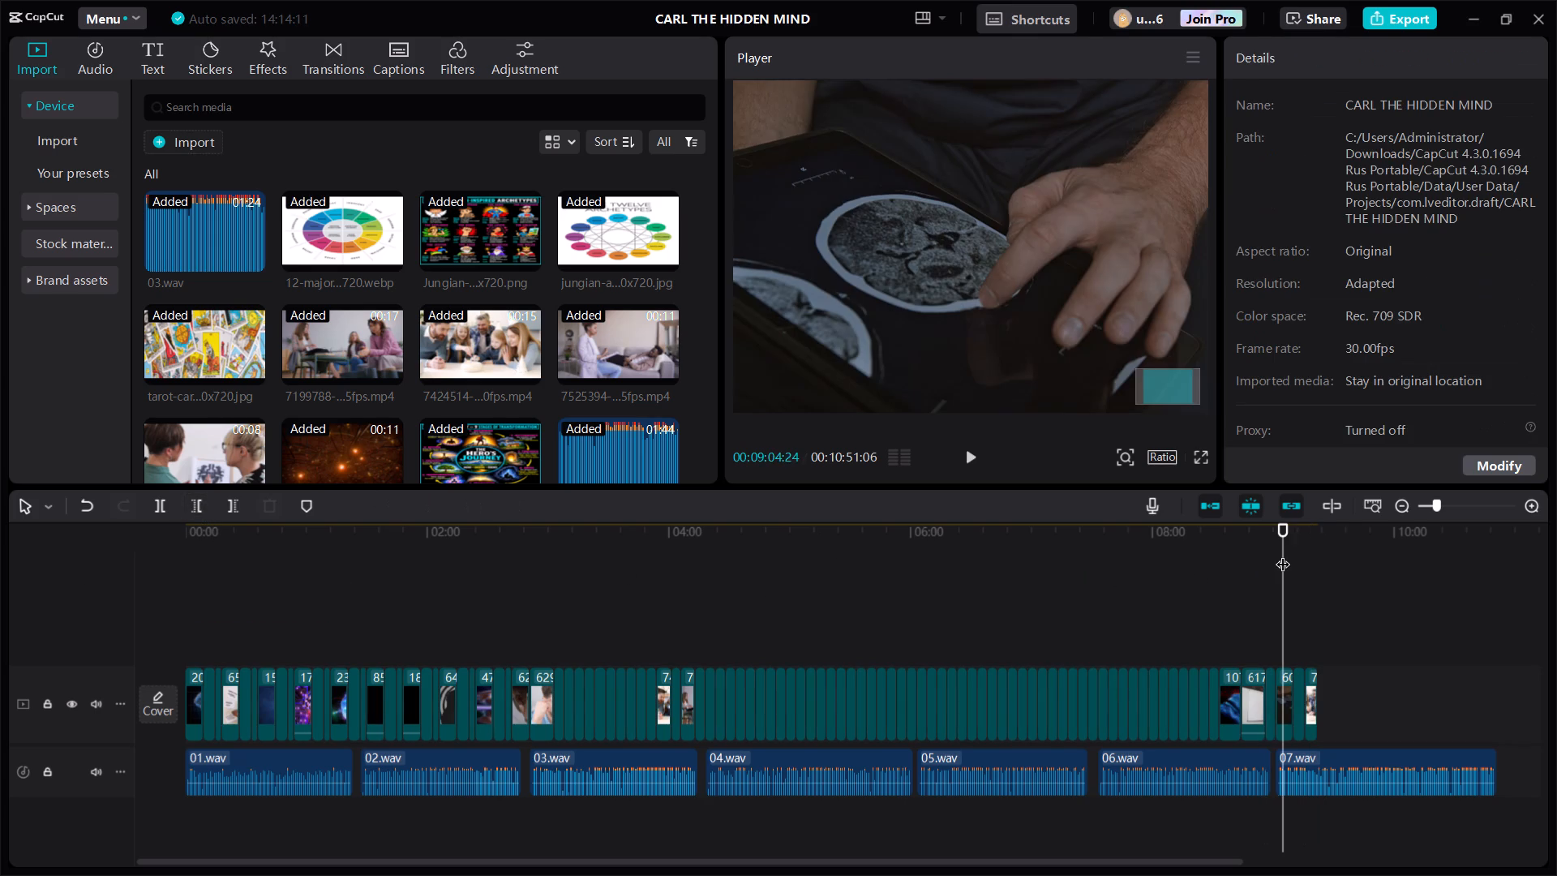
{"action": "left_click", "coordinate": [1276, 559]}
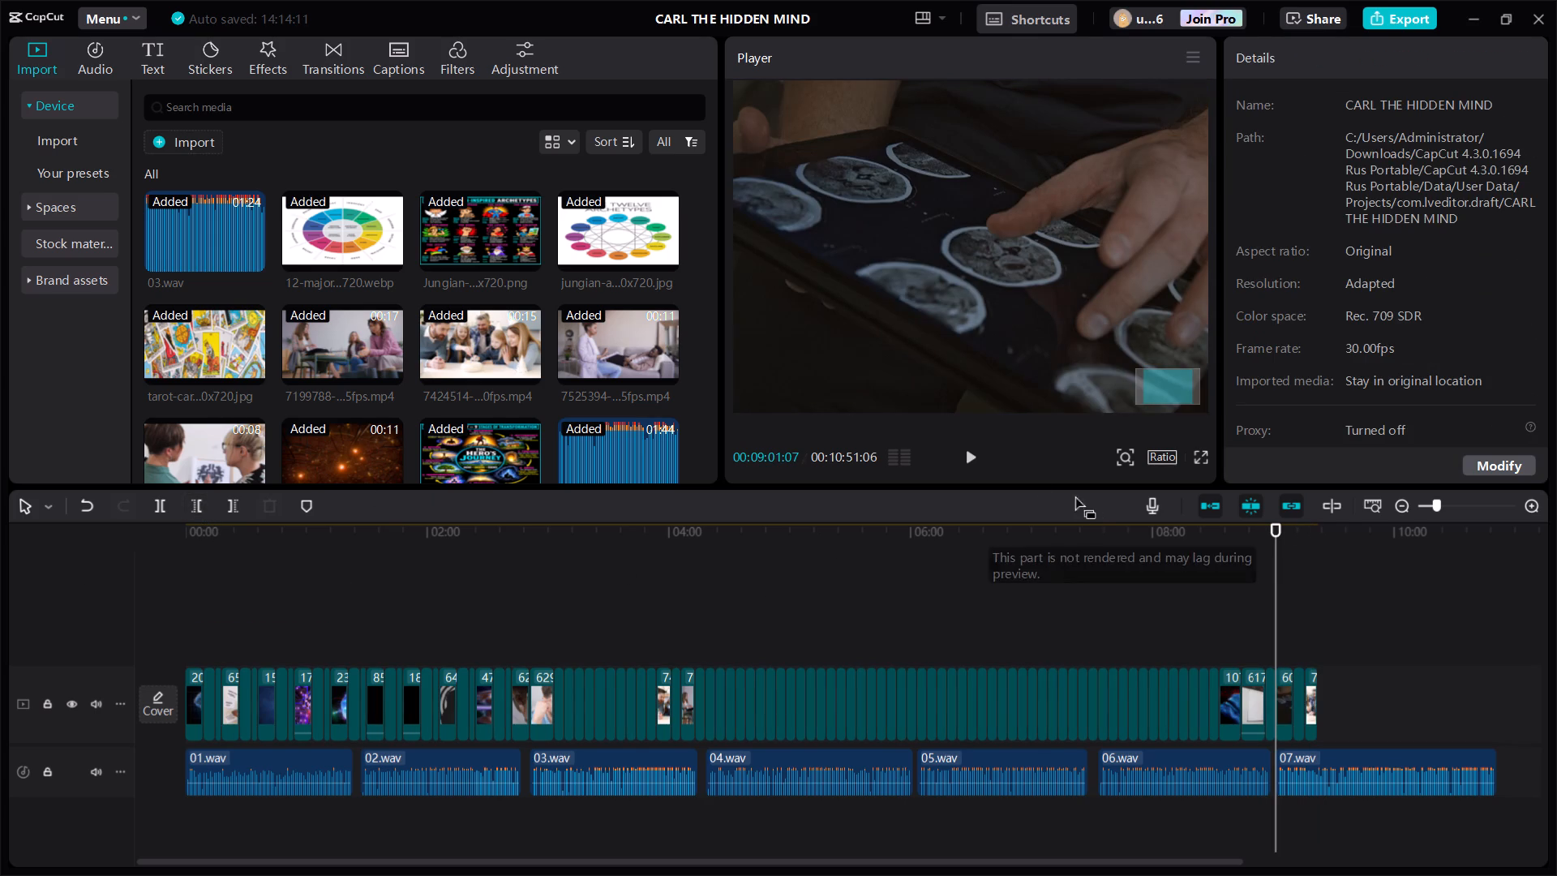
{"action": "left_click", "coordinate": [970, 457]}
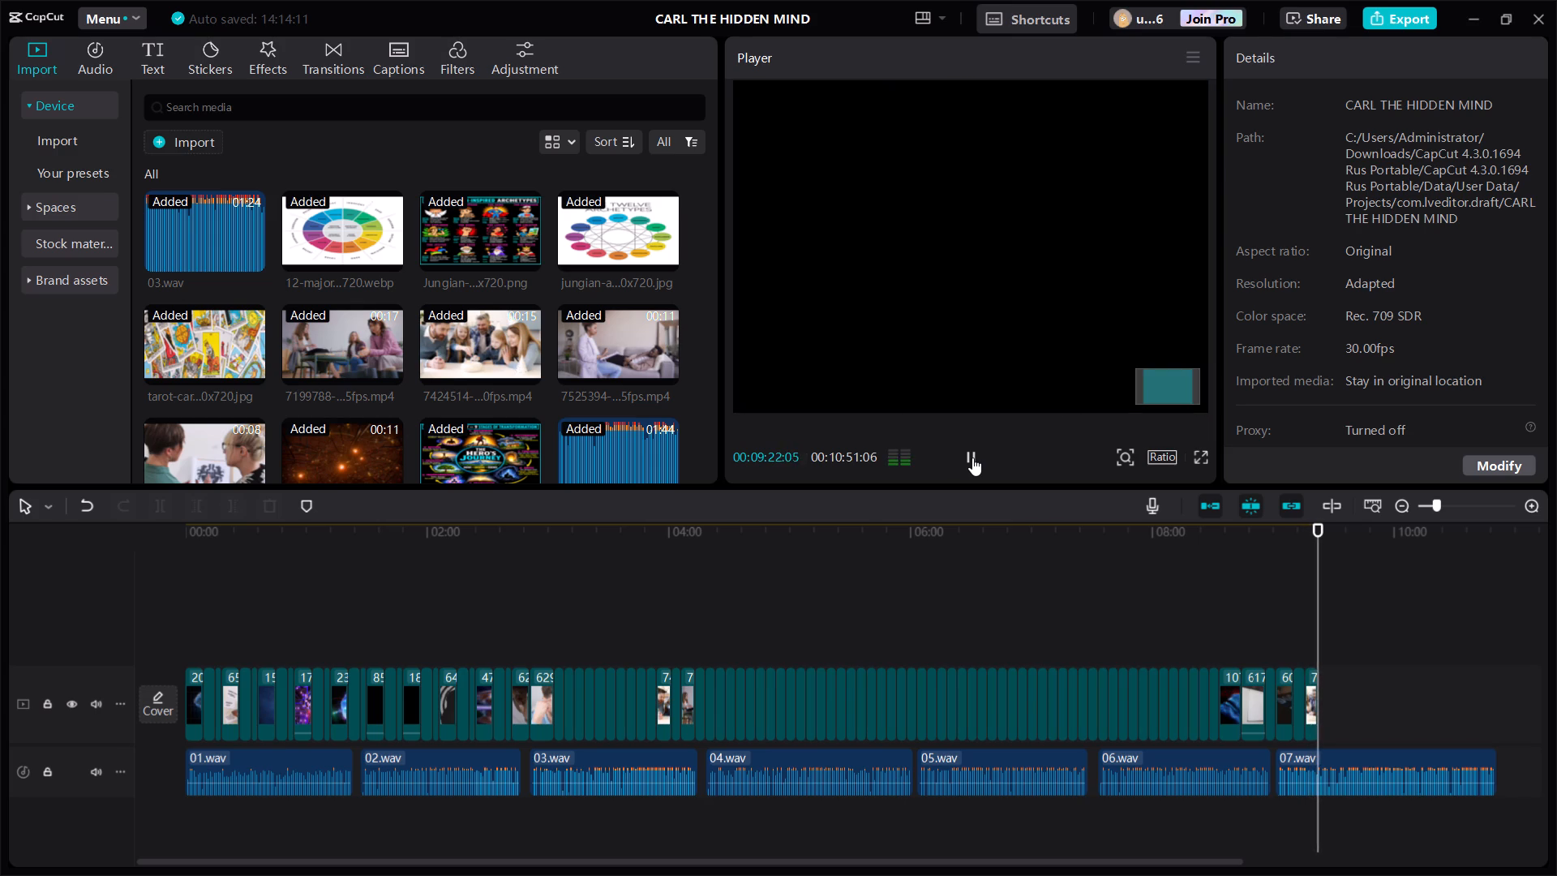
{"action": "scroll", "coordinate": [463, 351], "scroll_direction": "down", "scroll_amount": 1}
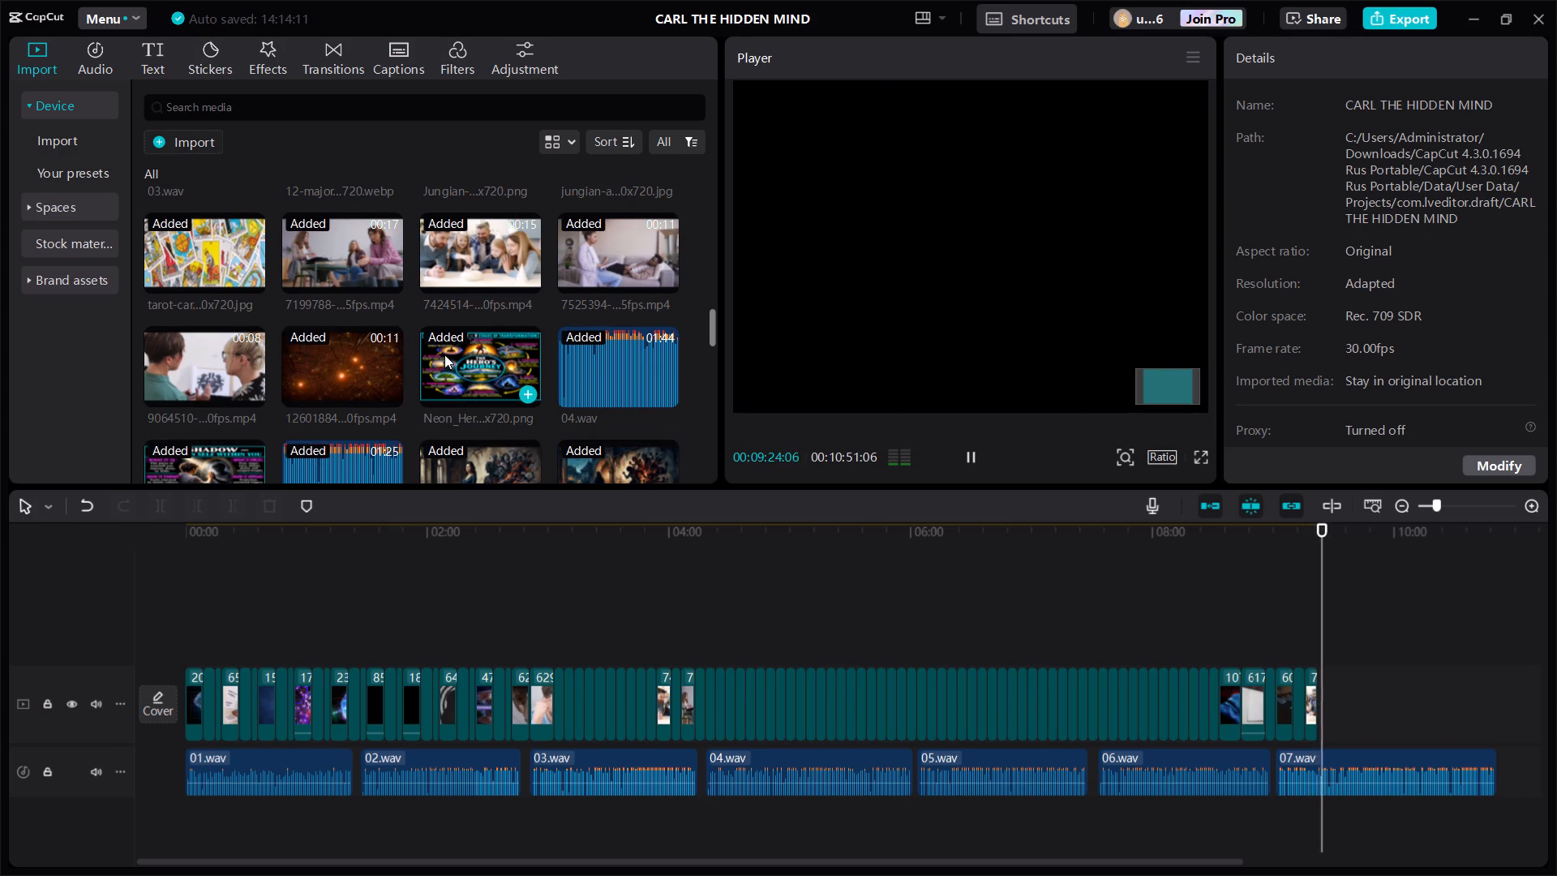
{"action": "left_click", "coordinate": [251, 397]}
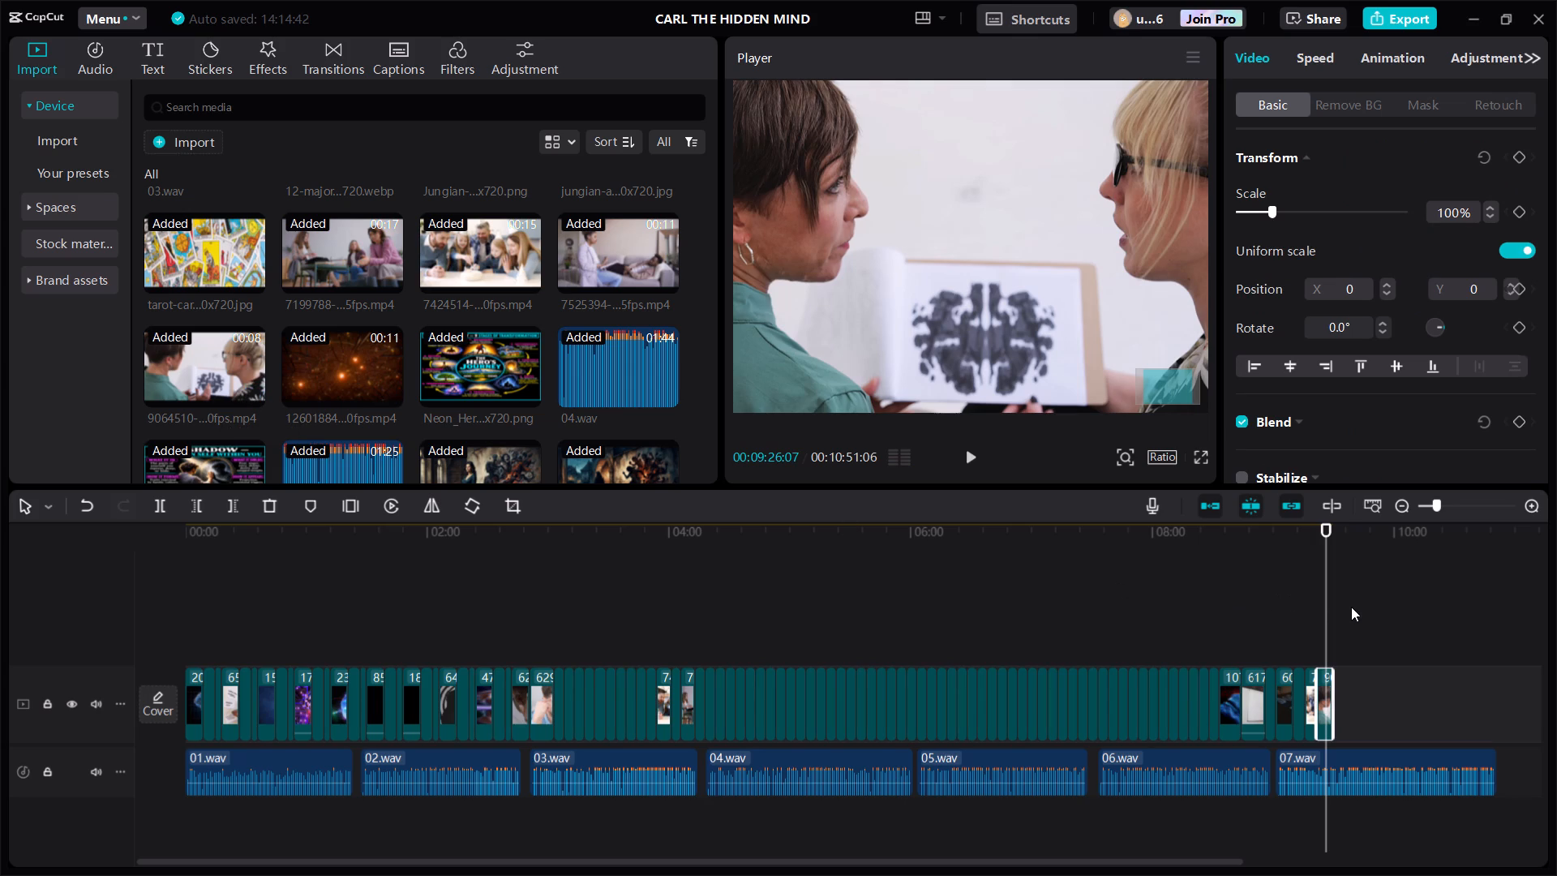
Replay the 07.wav narration from 00:09:01:07 through the brain-scan, stressed-woman, birthday and inkblot clips.
{"action": "left_click", "coordinate": [1308, 606]}
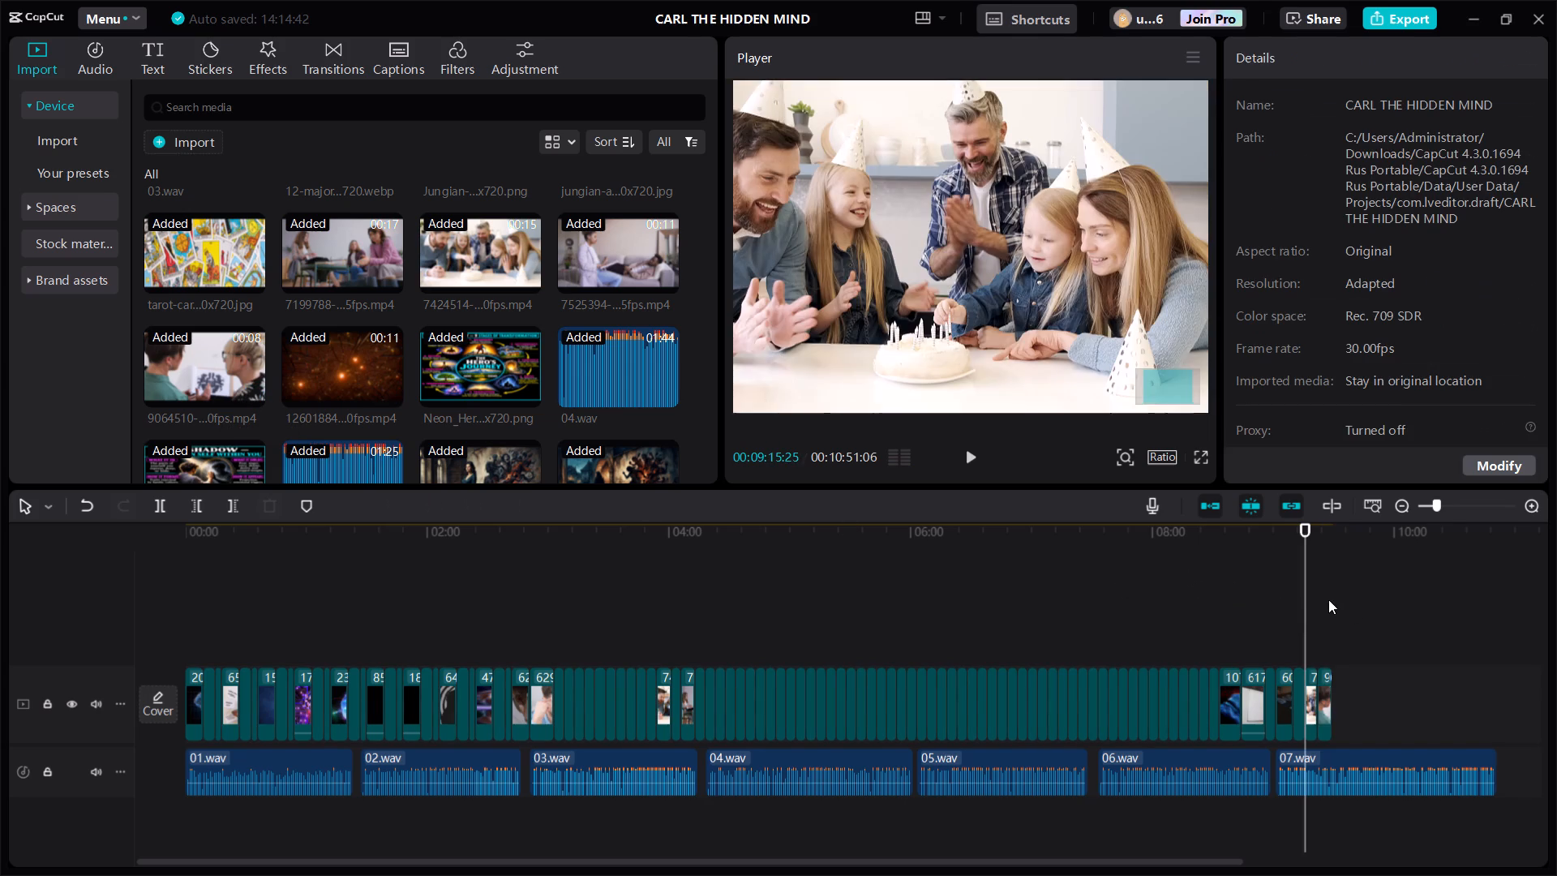
{"action": "left_click", "coordinate": [1335, 599]}
{"action": "left_click", "coordinate": [1276, 590]}
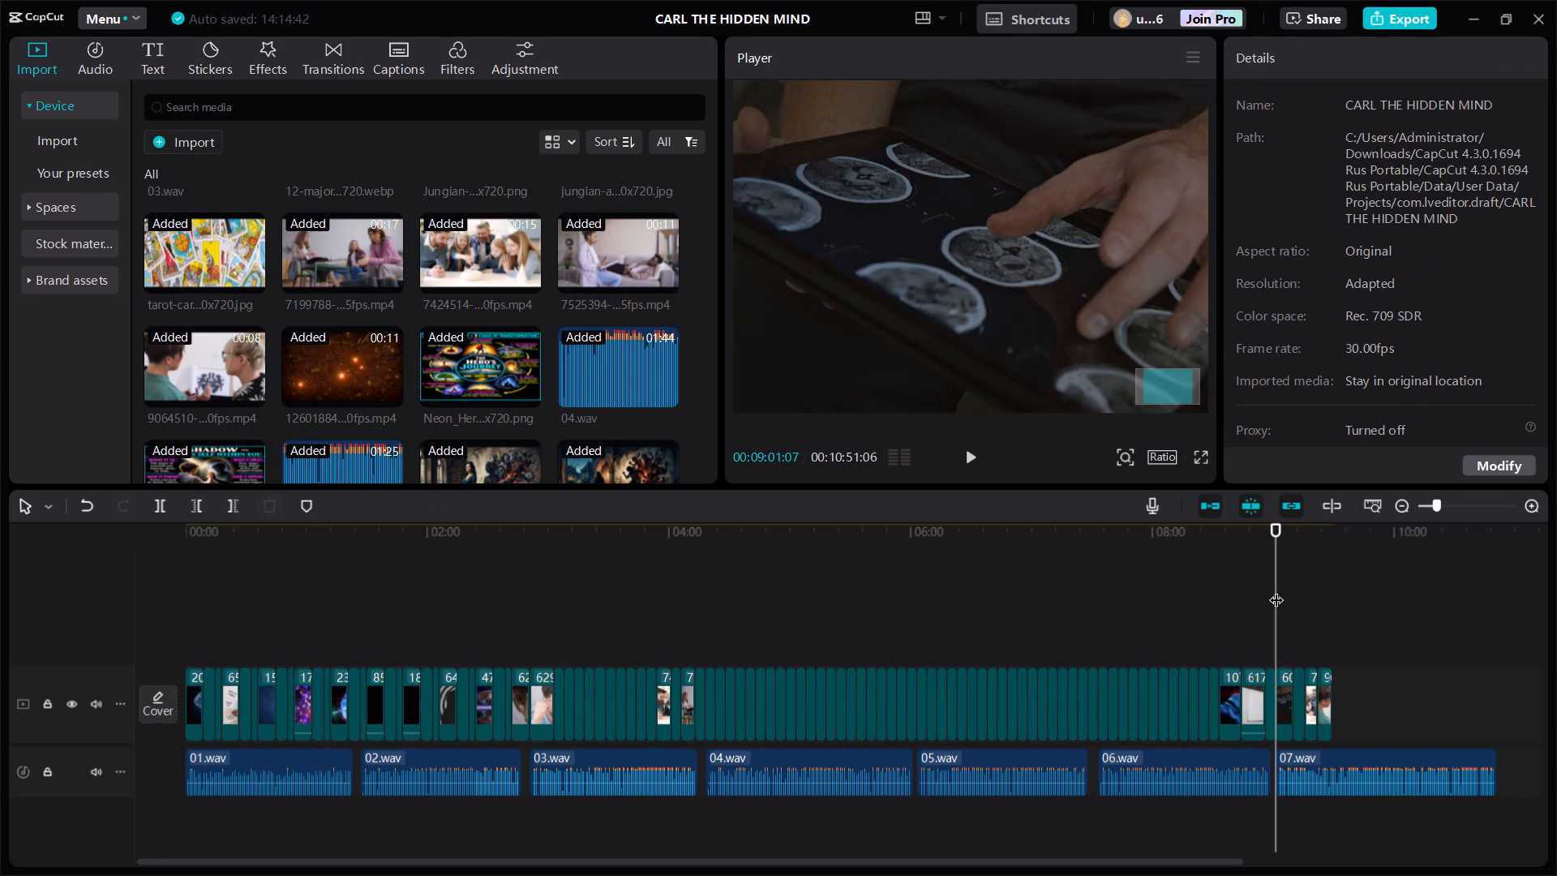
{"action": "key", "text": "Left"}
{"action": "key", "text": "space"}
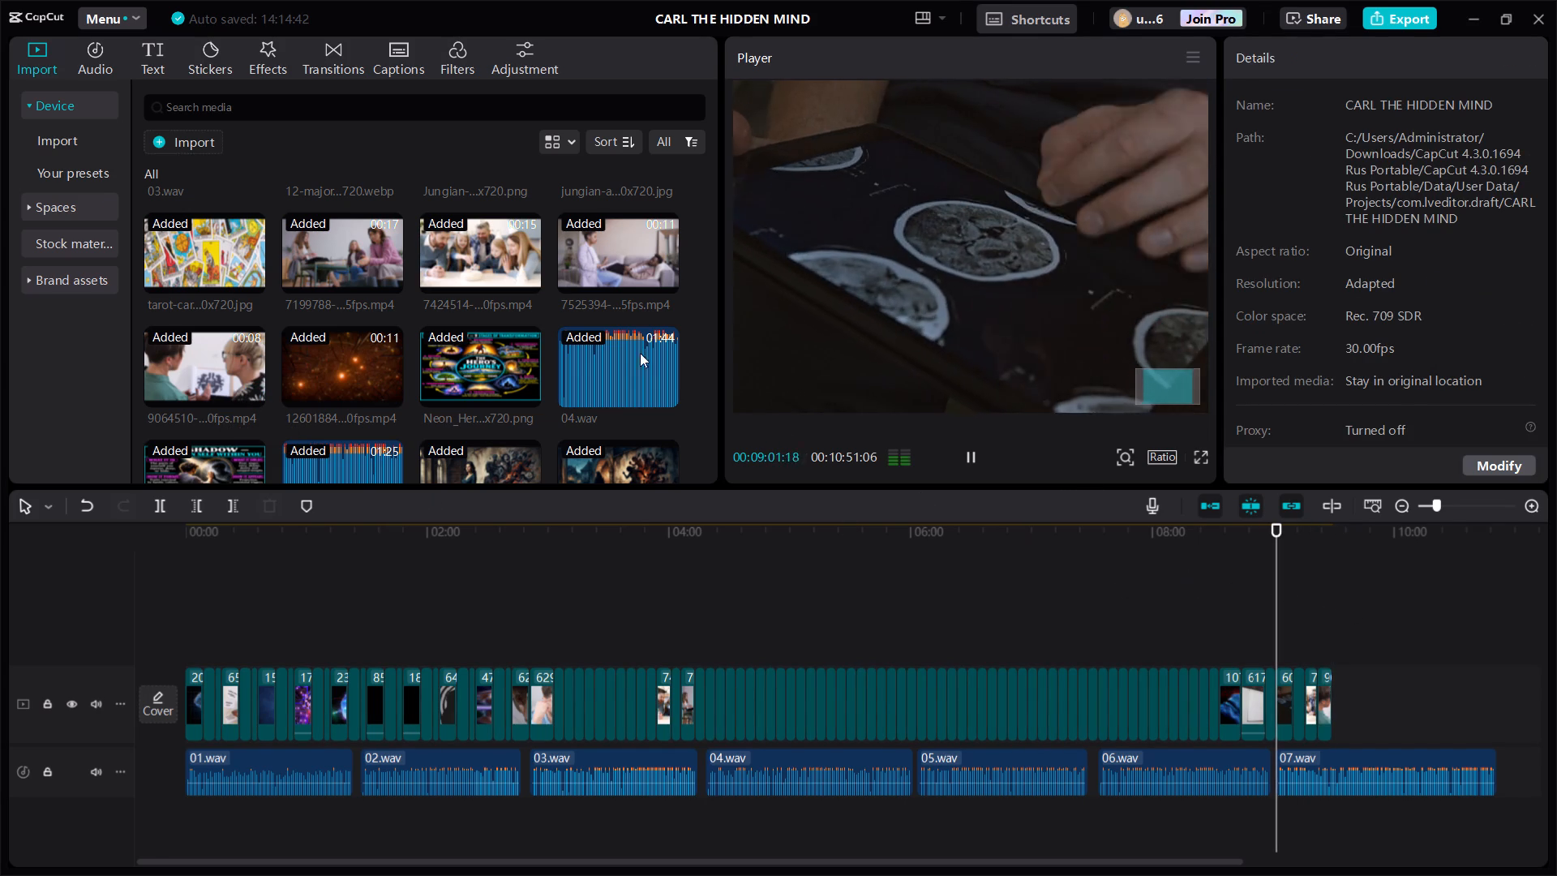
Import the sunset silhouette video 10631962 from the PSYCHOLOGY folder and add it after the inkblot-test clip.
{"action": "left_click", "coordinate": [186, 143]}
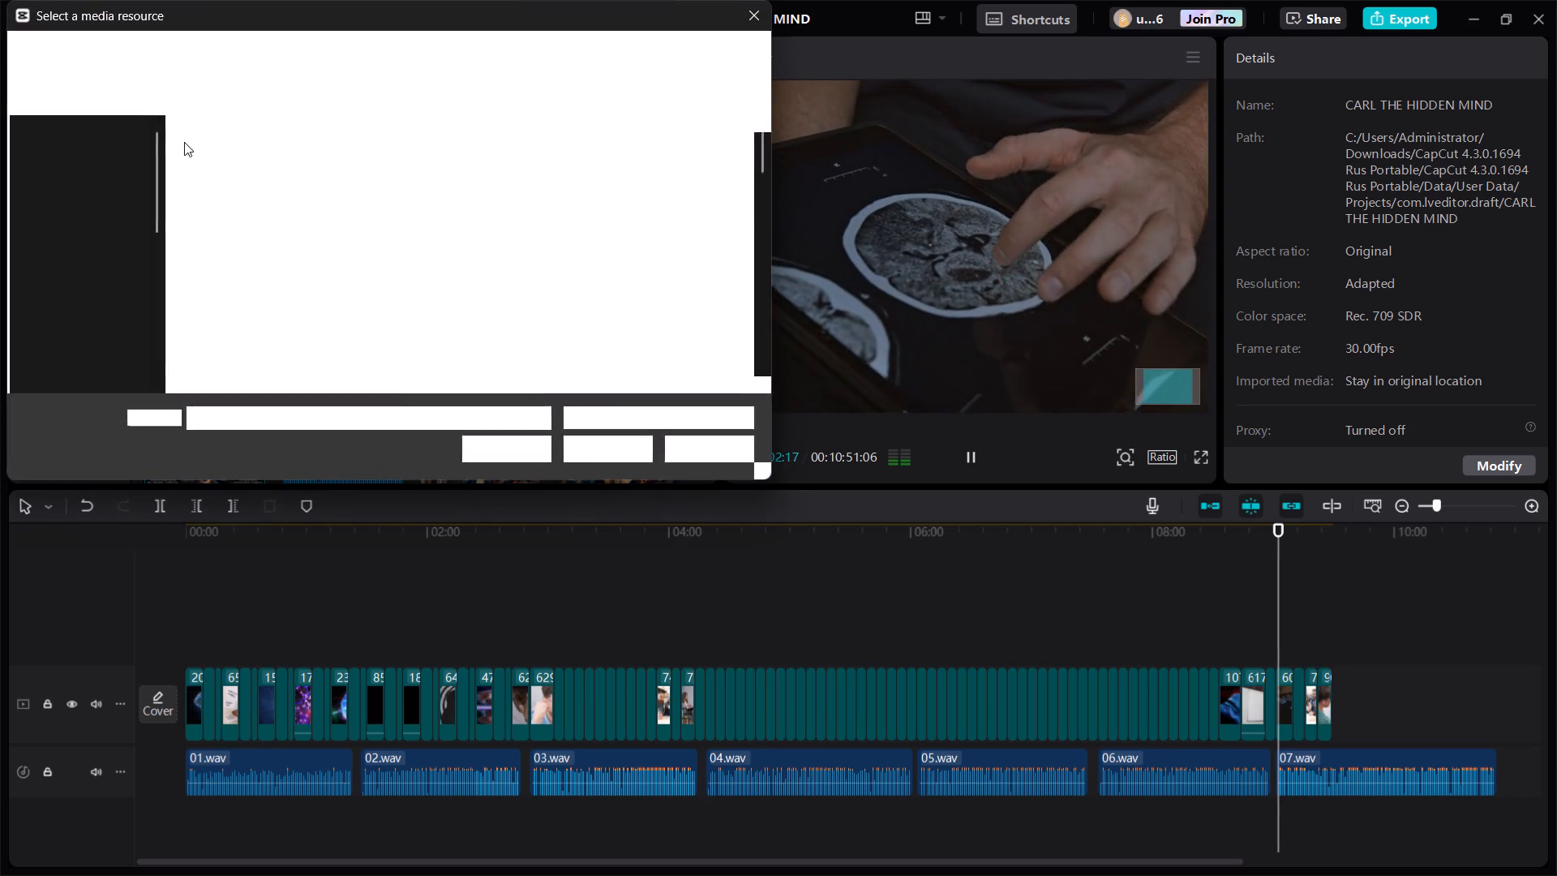
{"action": "scroll", "coordinate": [641, 250], "scroll_direction": "down", "scroll_amount": 2}
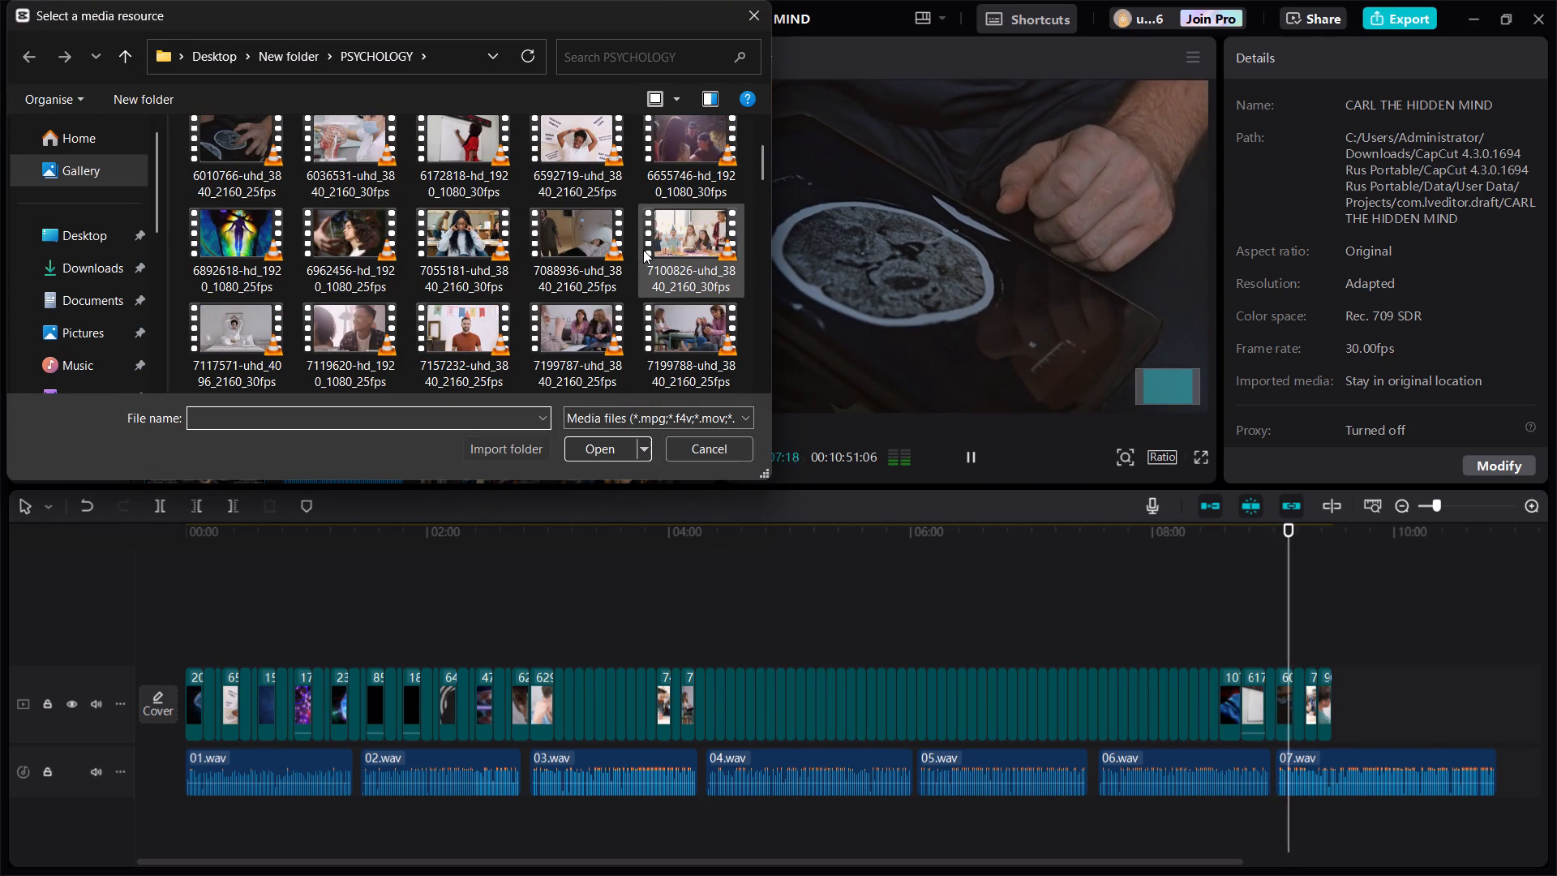
{"action": "scroll", "coordinate": [643, 251], "scroll_direction": "down", "scroll_amount": 1}
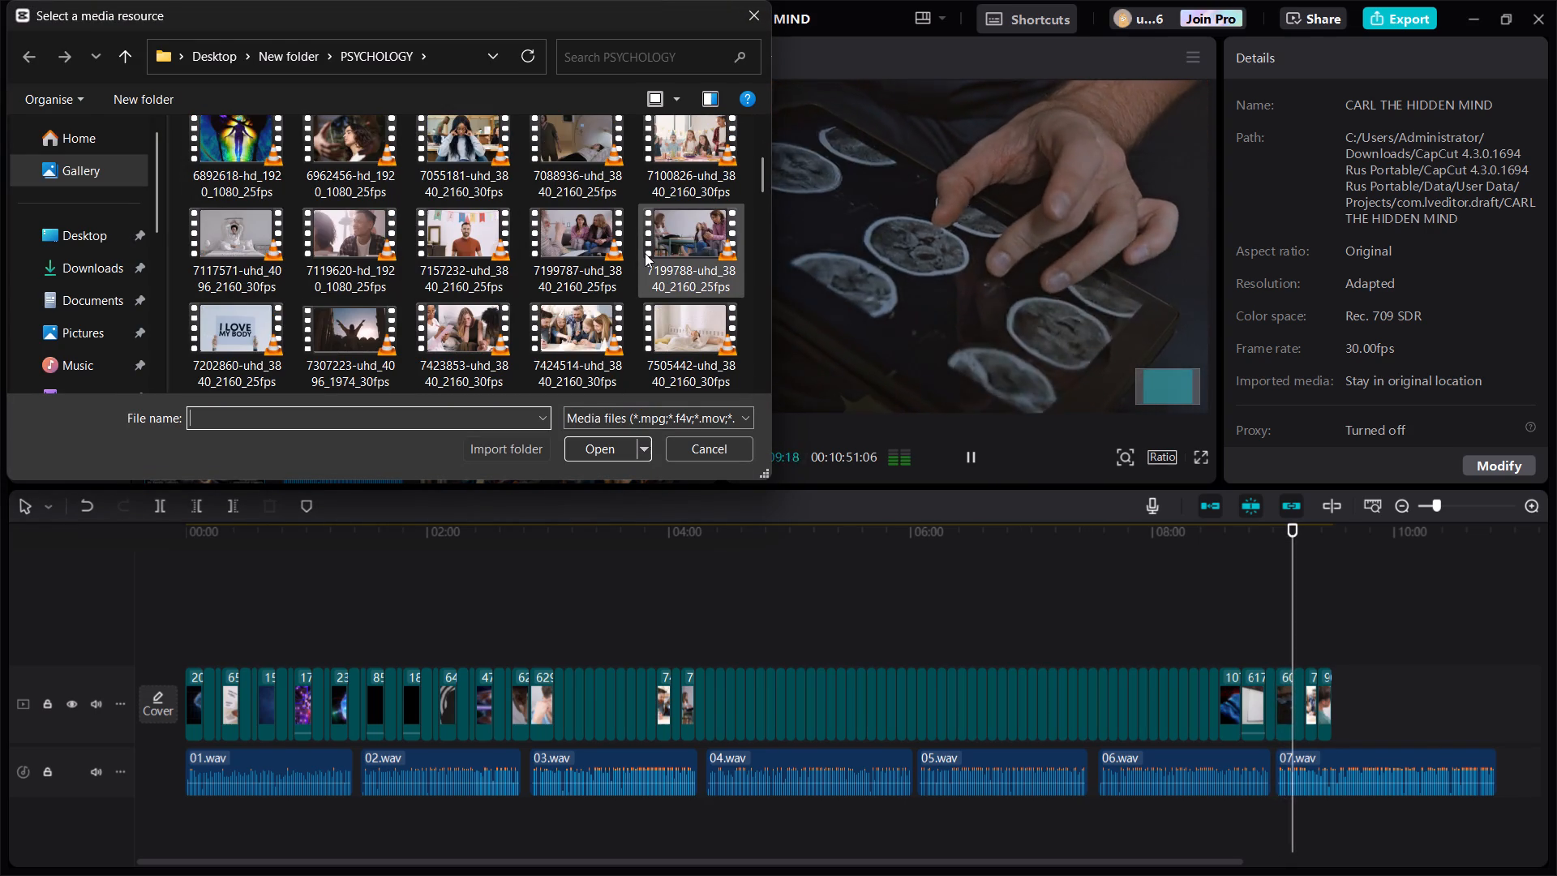
{"action": "scroll", "coordinate": [646, 253], "scroll_direction": "down", "scroll_amount": 1}
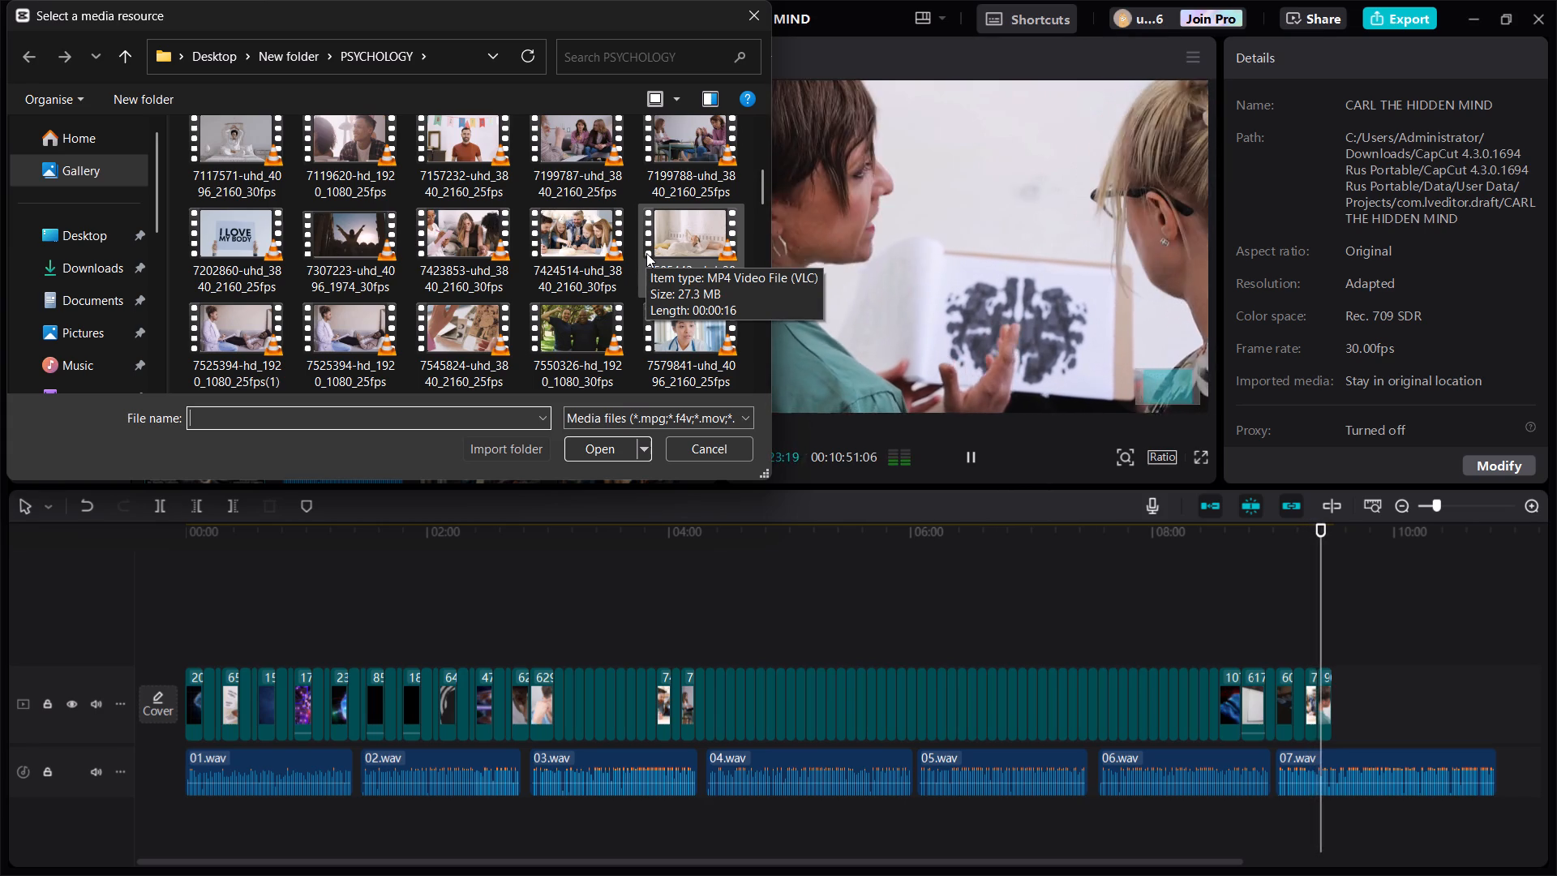
{"action": "scroll", "coordinate": [650, 287], "scroll_direction": "down", "scroll_amount": 1}
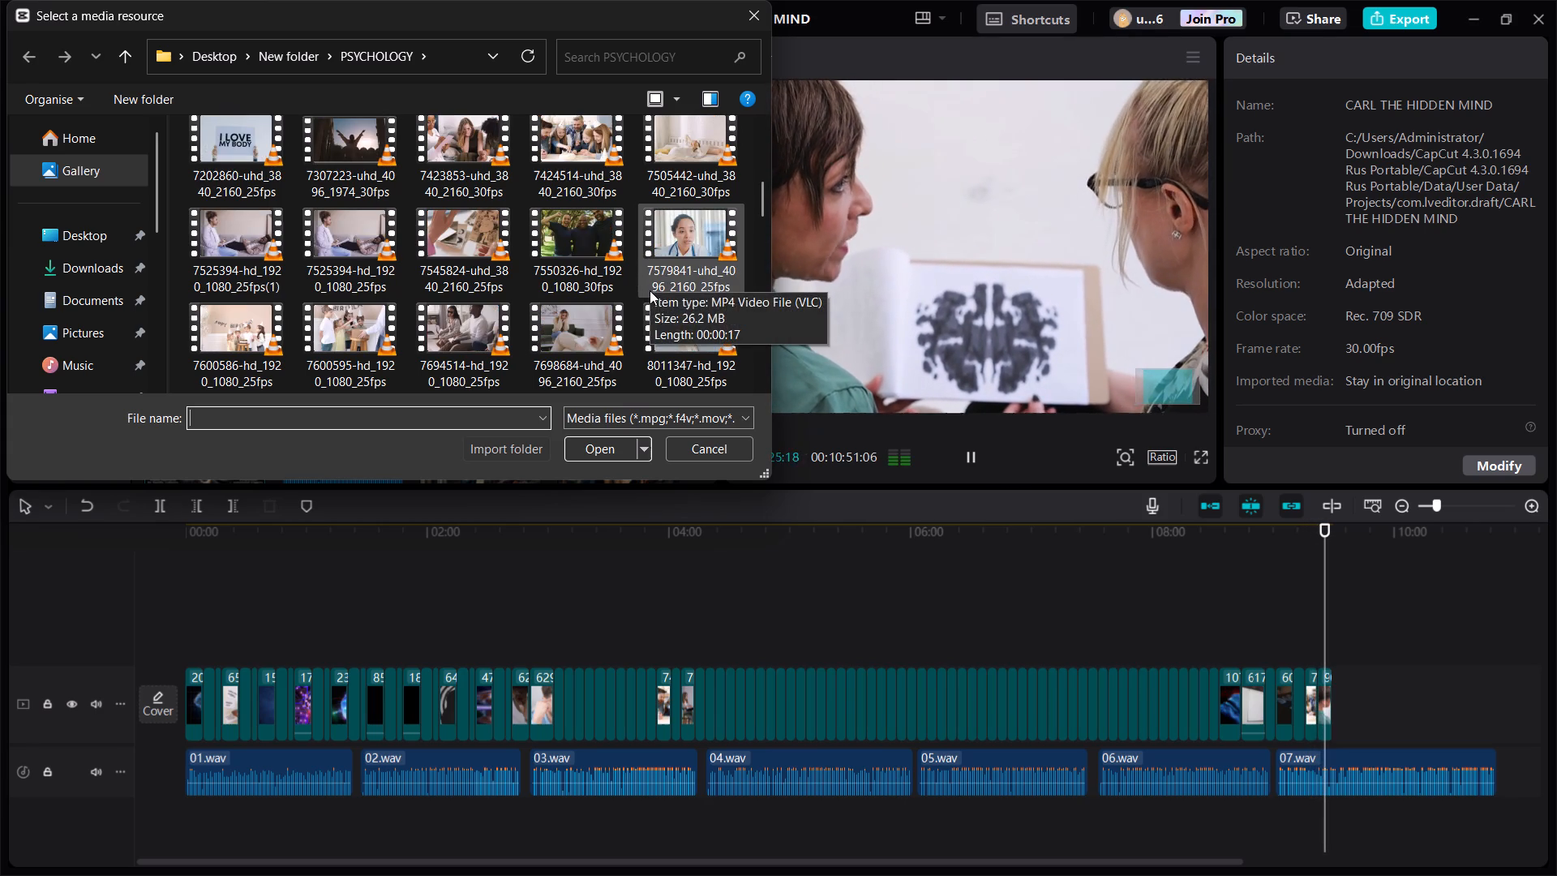
{"action": "scroll", "coordinate": [616, 369], "scroll_direction": "down", "scroll_amount": 2}
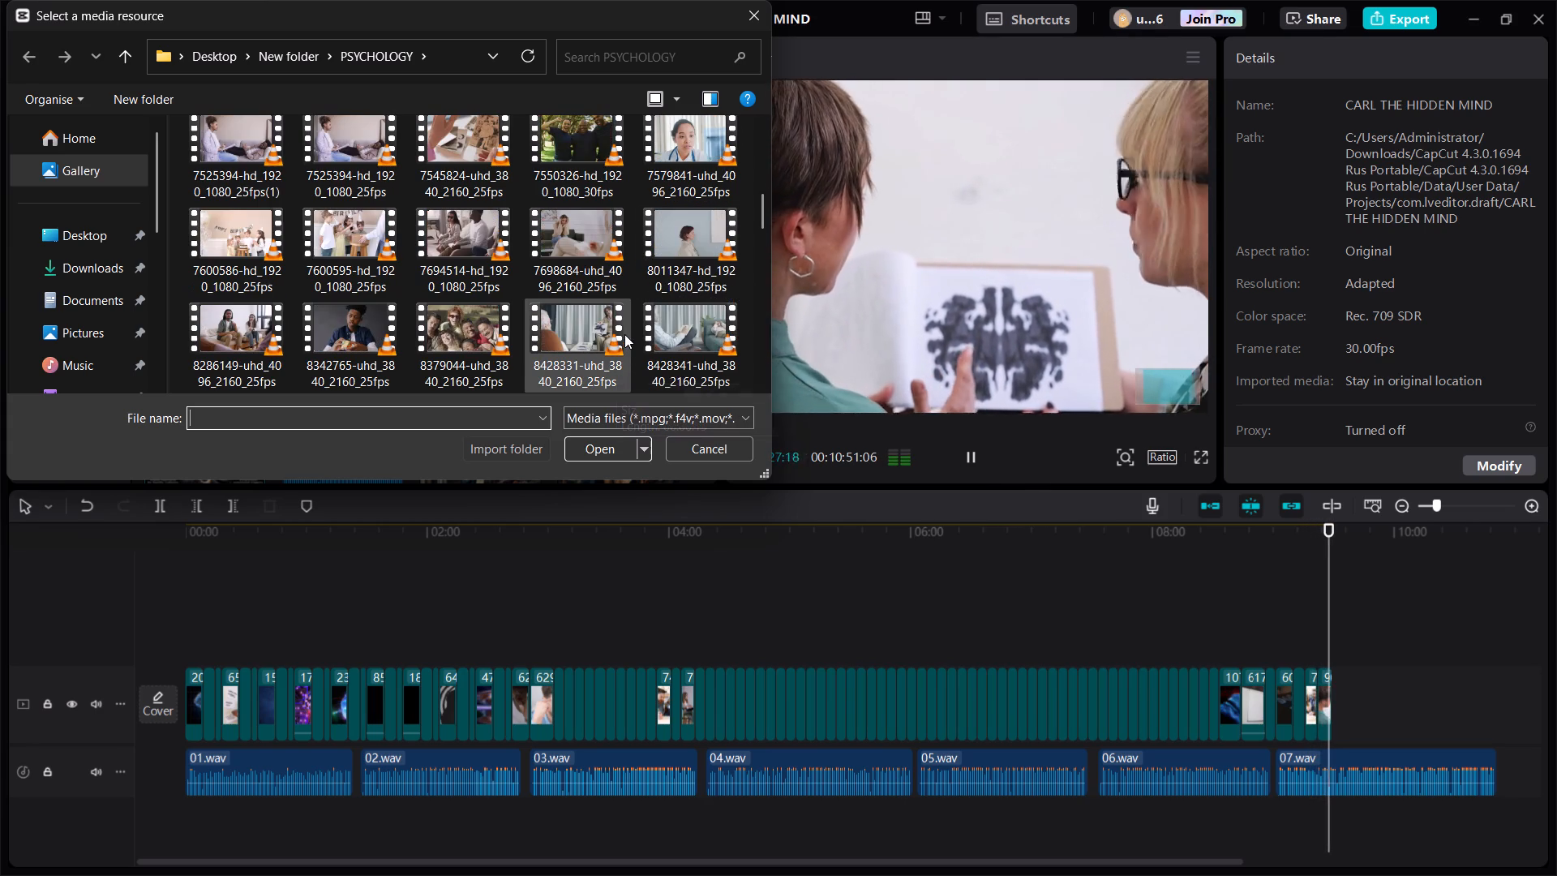
{"action": "scroll", "coordinate": [624, 334], "scroll_direction": "down", "scroll_amount": 2}
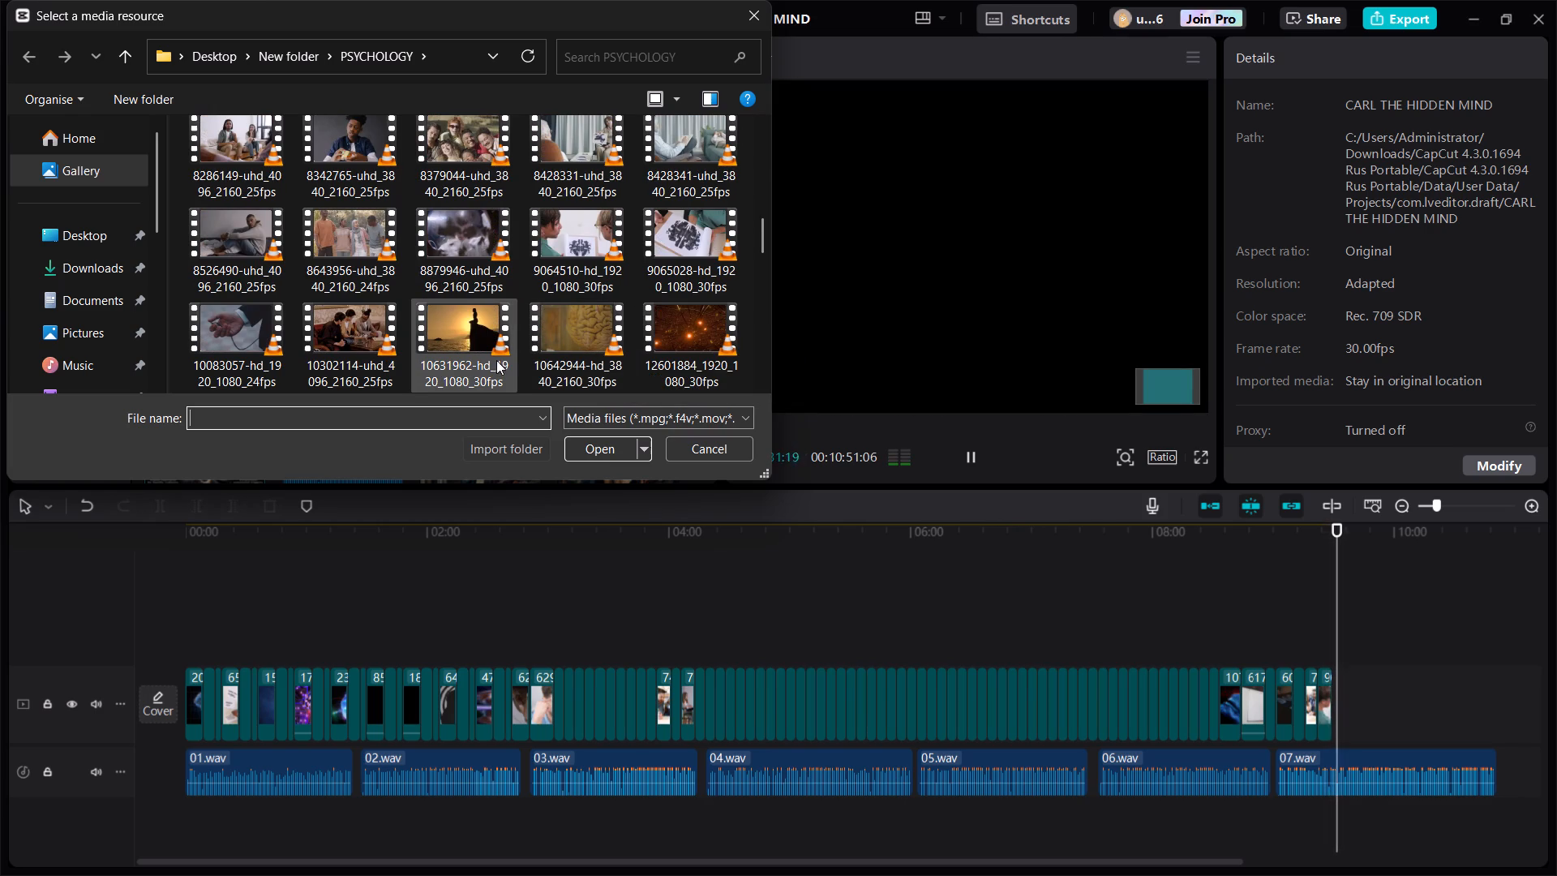
{"action": "left_click", "coordinate": [476, 347]}
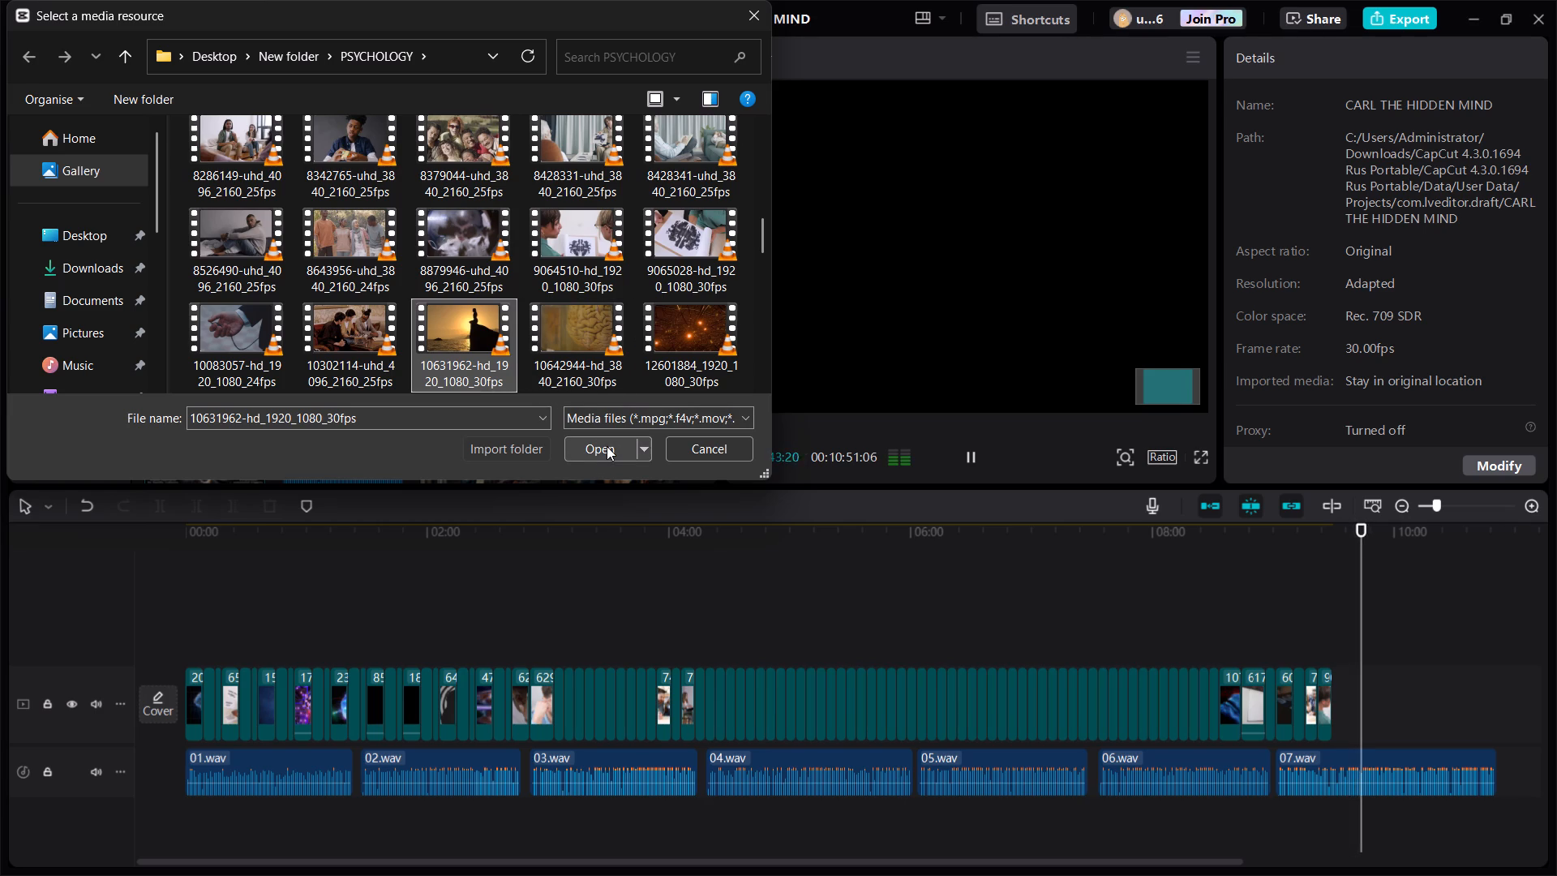
{"action": "scroll", "coordinate": [607, 324], "scroll_direction": "down", "scroll_amount": 2}
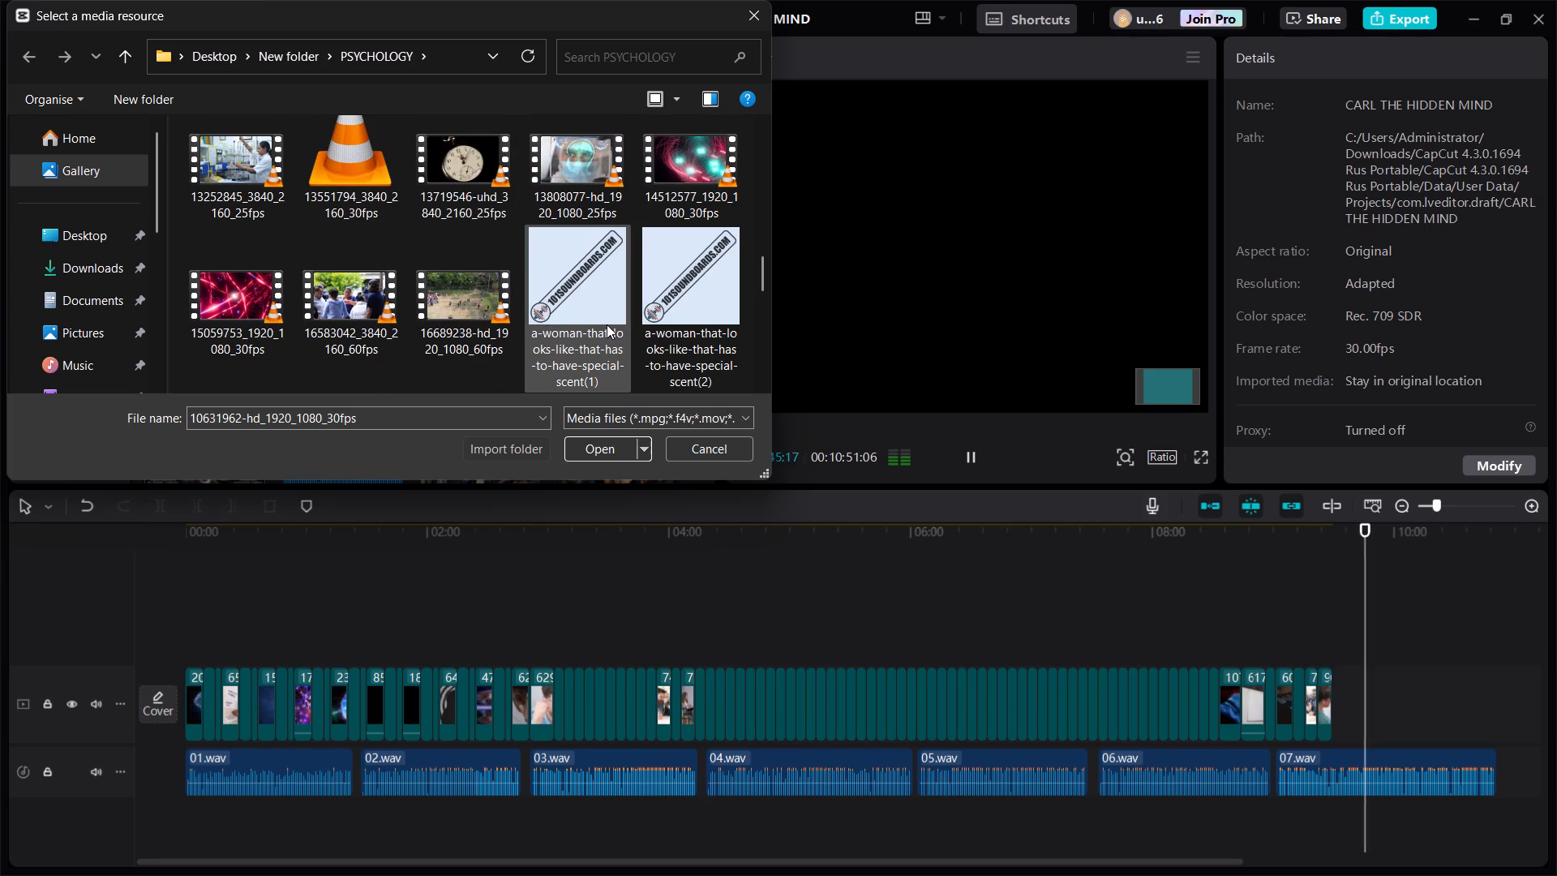
{"action": "scroll", "coordinate": [605, 324], "scroll_direction": "up", "scroll_amount": 3}
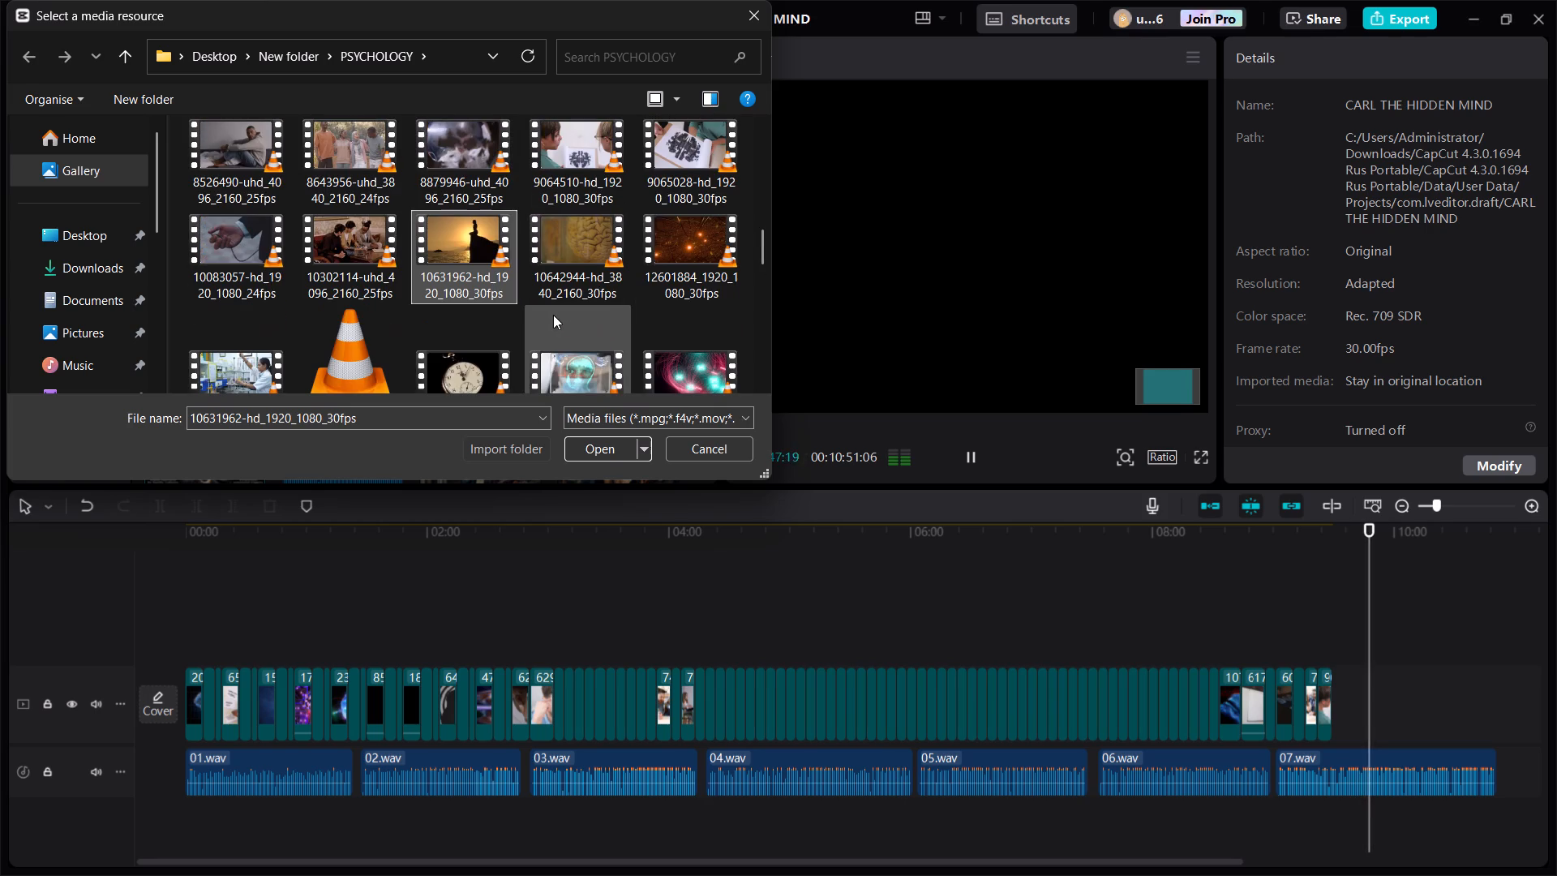
{"action": "left_click", "coordinate": [590, 444]}
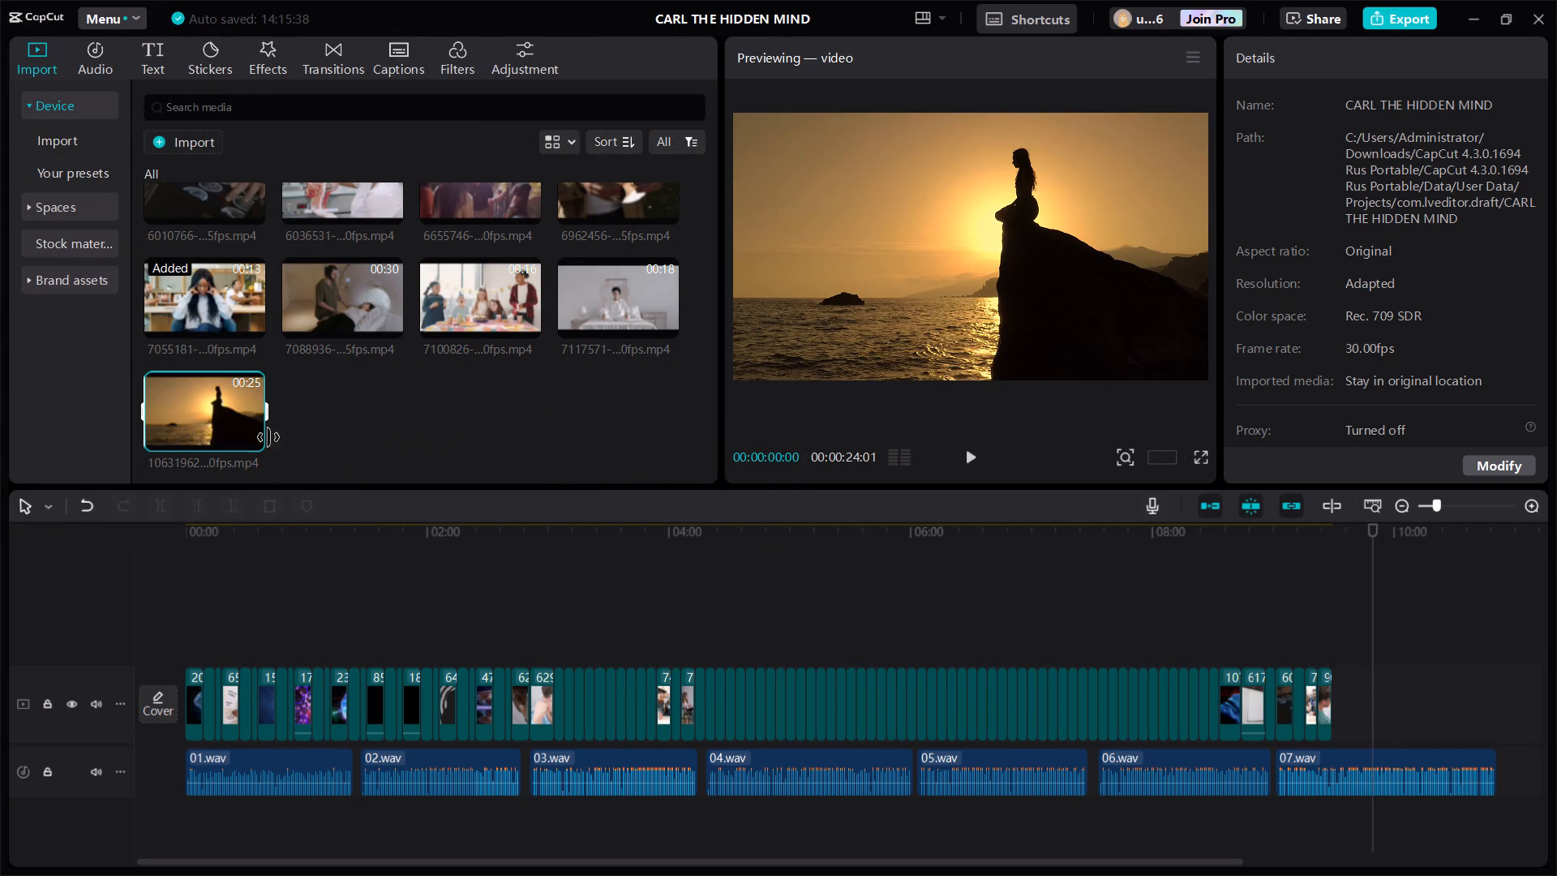
{"action": "left_click", "coordinate": [252, 442]}
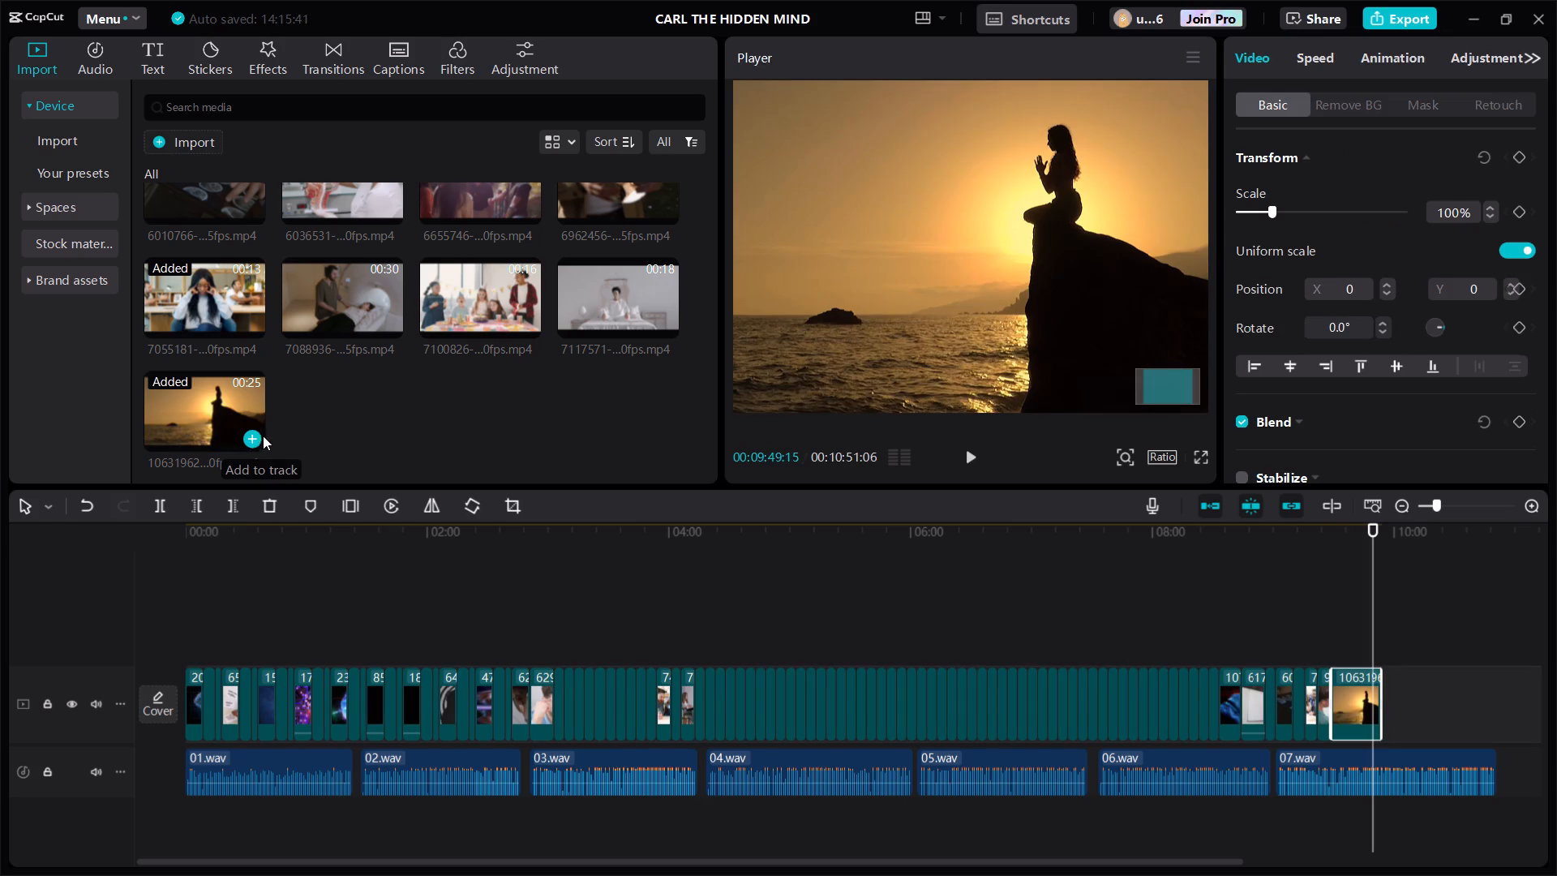
Play the narration from the start of the sunset clip at 00:09:29:10, then replay it from 00:09:01:07.
{"action": "left_click", "coordinate": [1400, 638]}
{"action": "left_click", "coordinate": [1375, 629]}
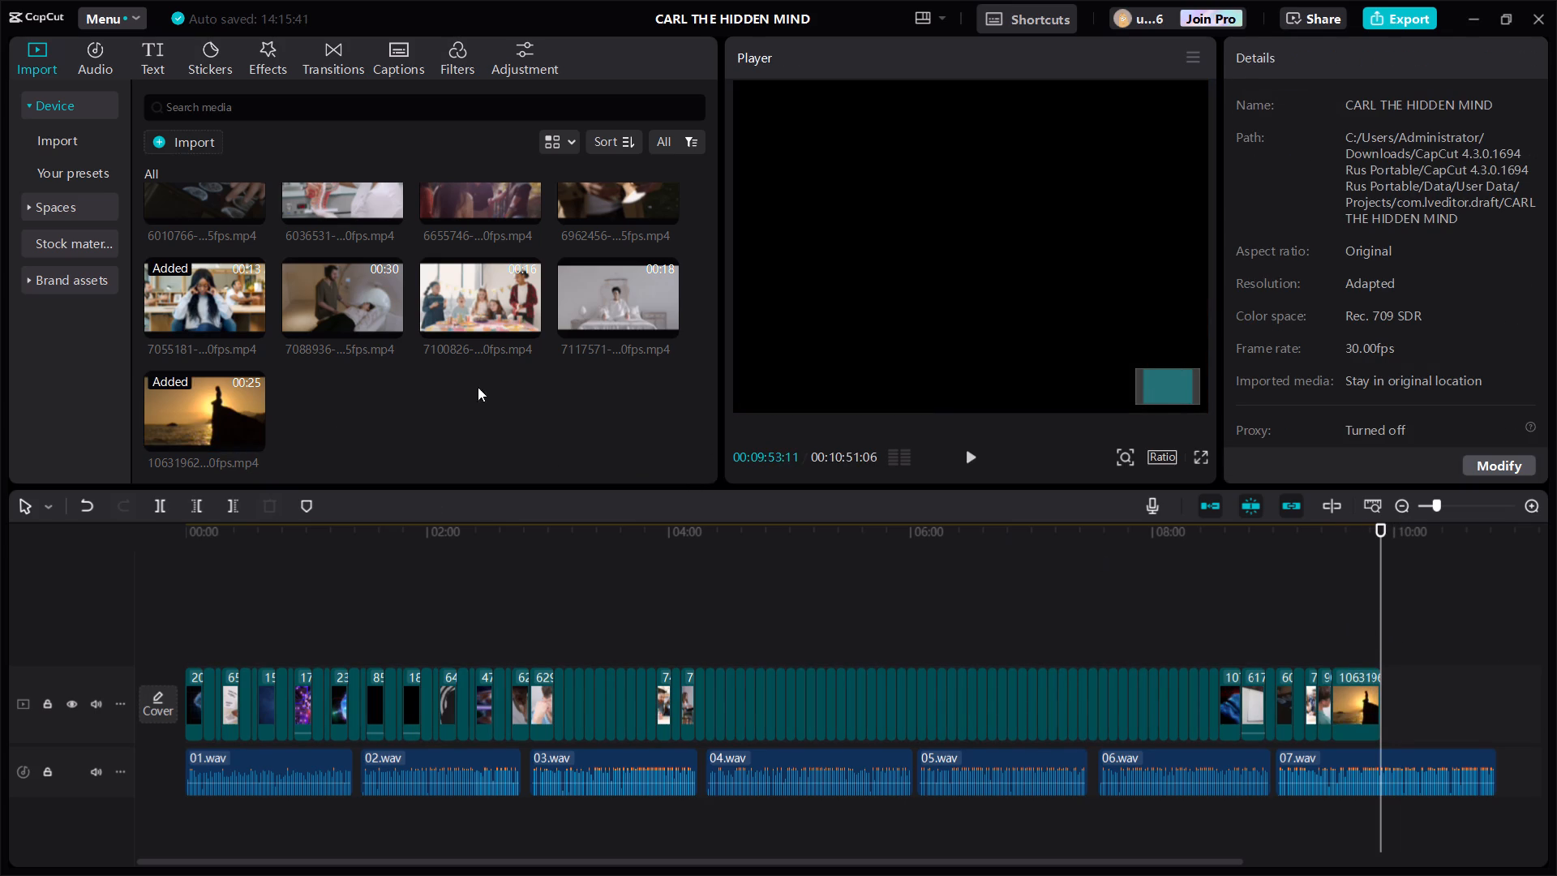
{"action": "left_click", "coordinate": [1332, 624]}
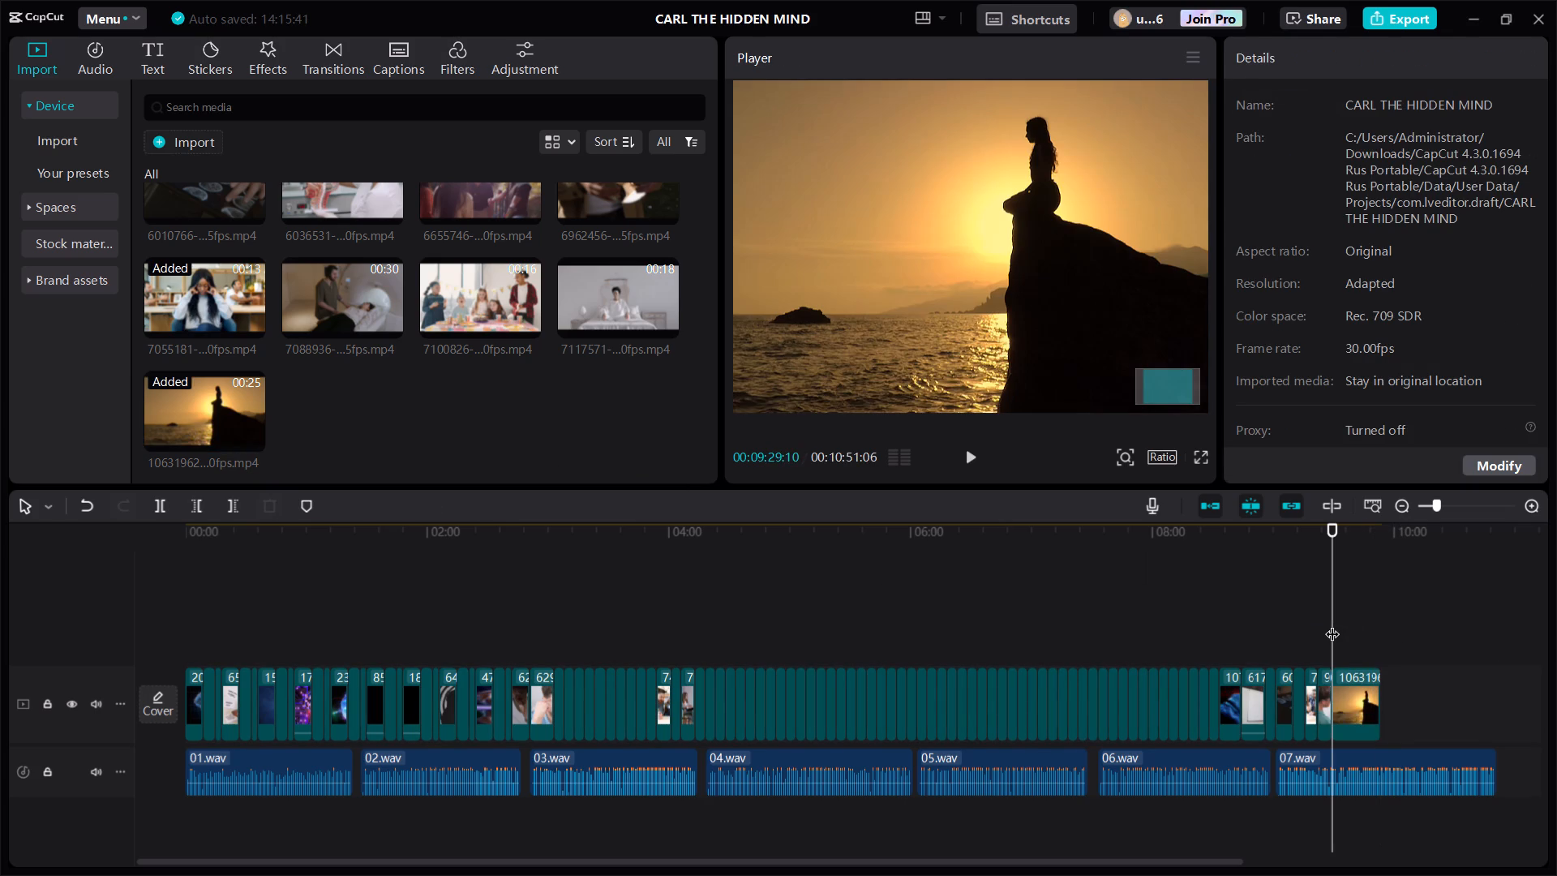
{"action": "key", "text": "Left"}
{"action": "key", "text": "space"}
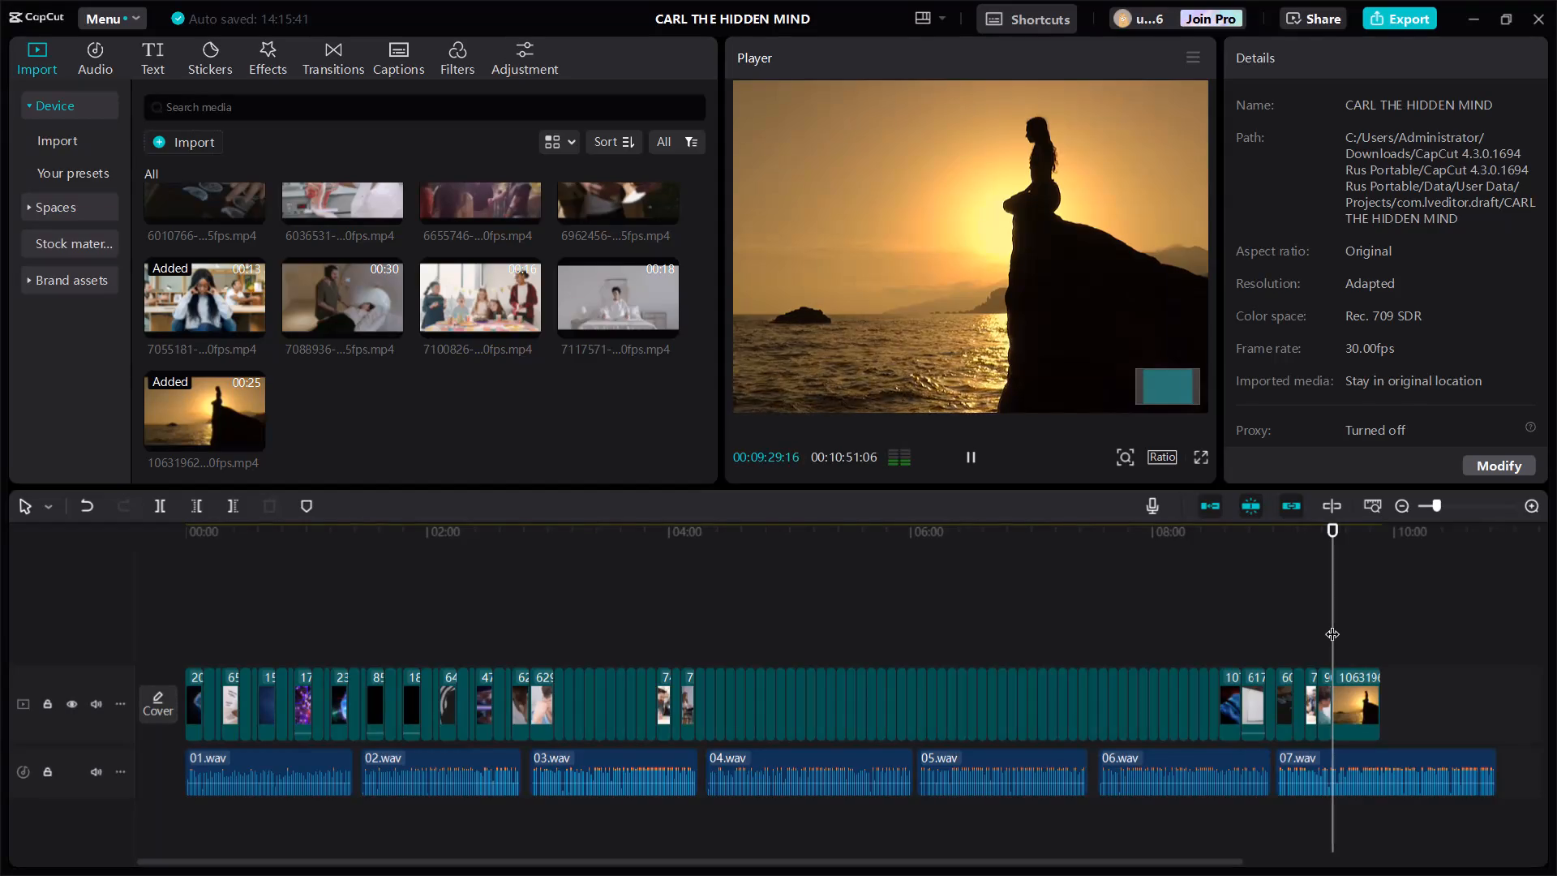
{"action": "left_click", "coordinate": [1242, 594]}
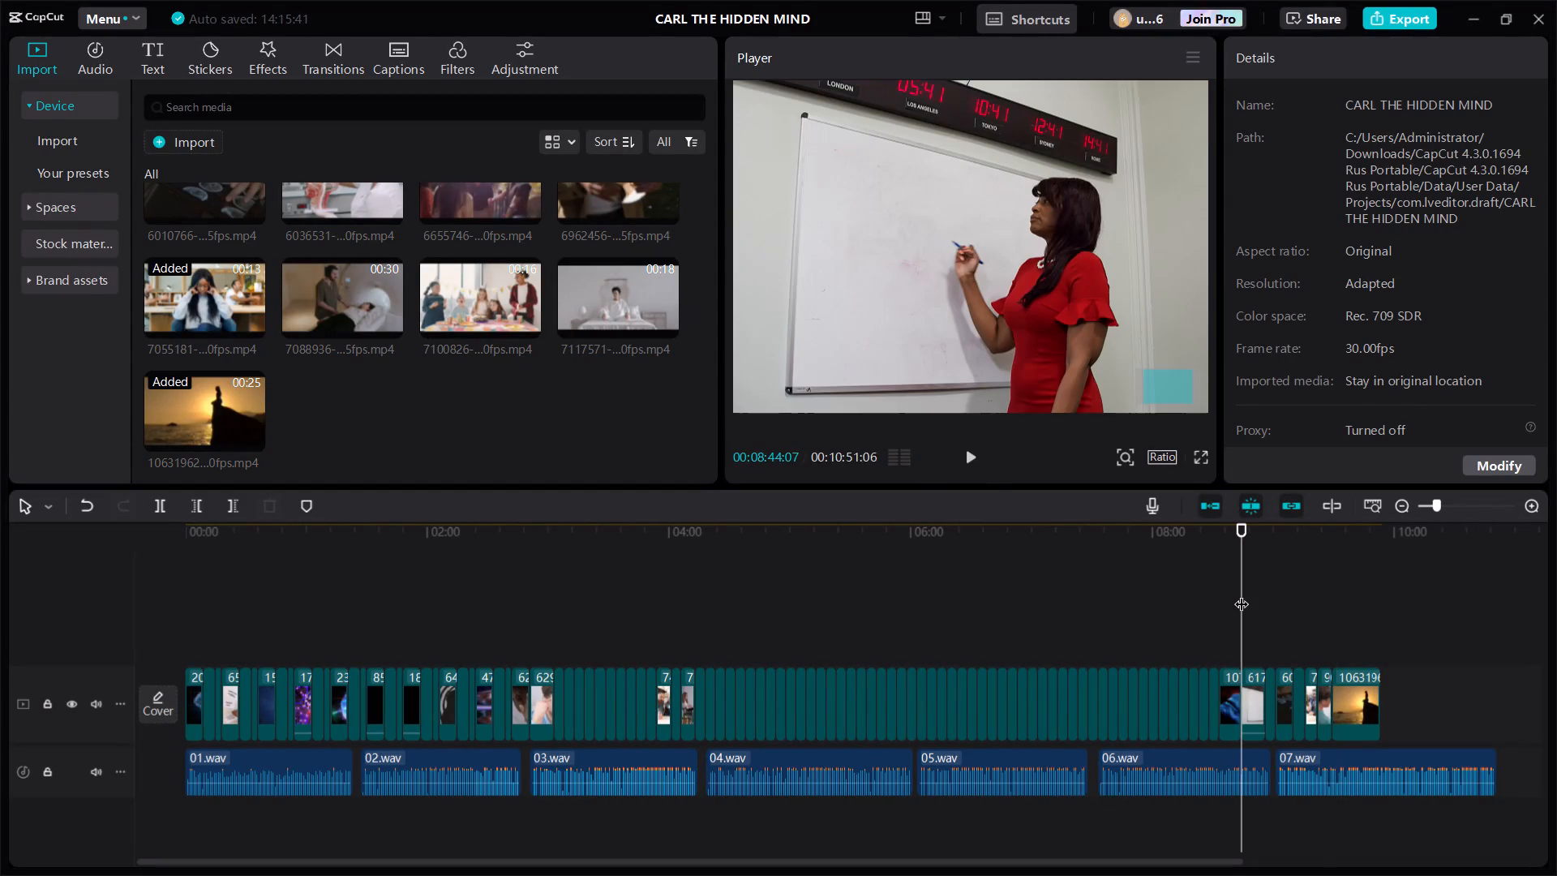
{"action": "left_click", "coordinate": [1276, 584]}
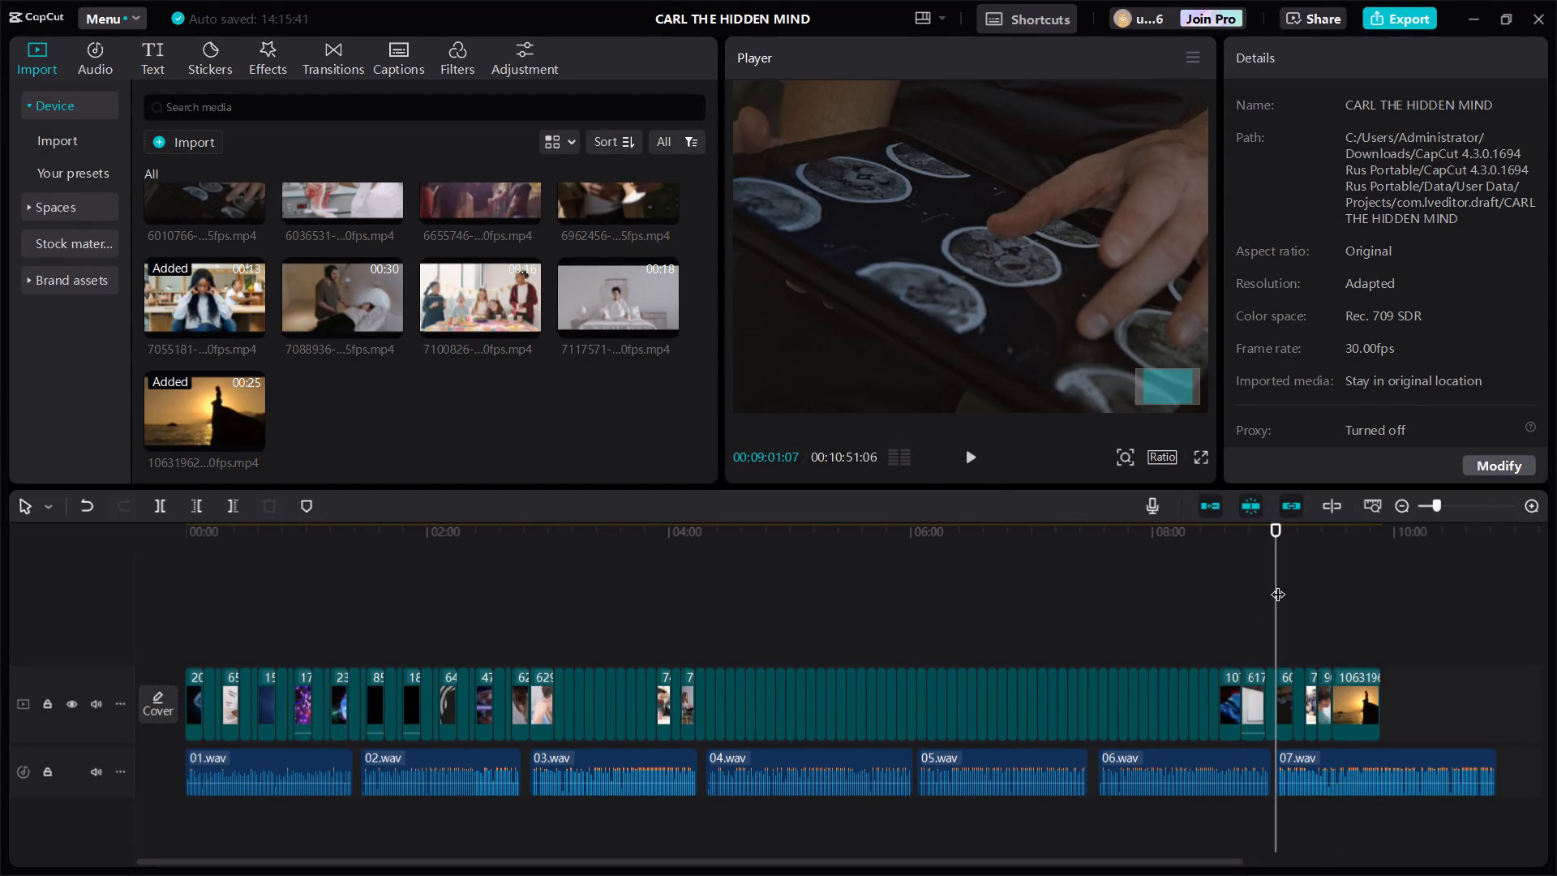
{"action": "key", "text": "Left"}
{"action": "key", "text": "space"}
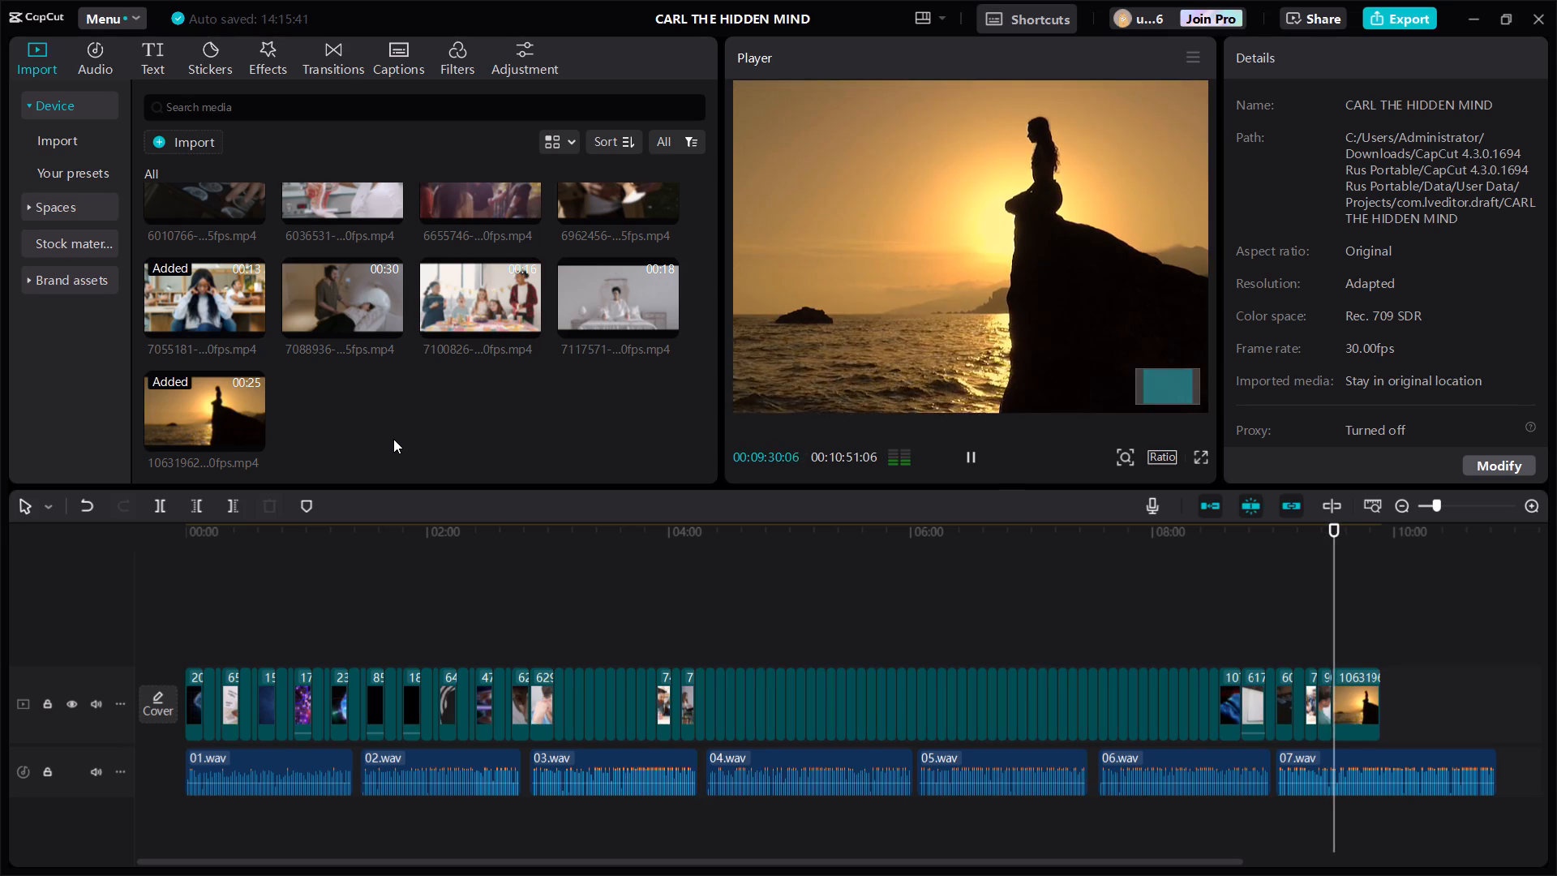
Look back through the project media for footage that suits the narration over the sunset clip.
{"action": "scroll", "coordinate": [251, 333], "scroll_direction": "up", "scroll_amount": 1}
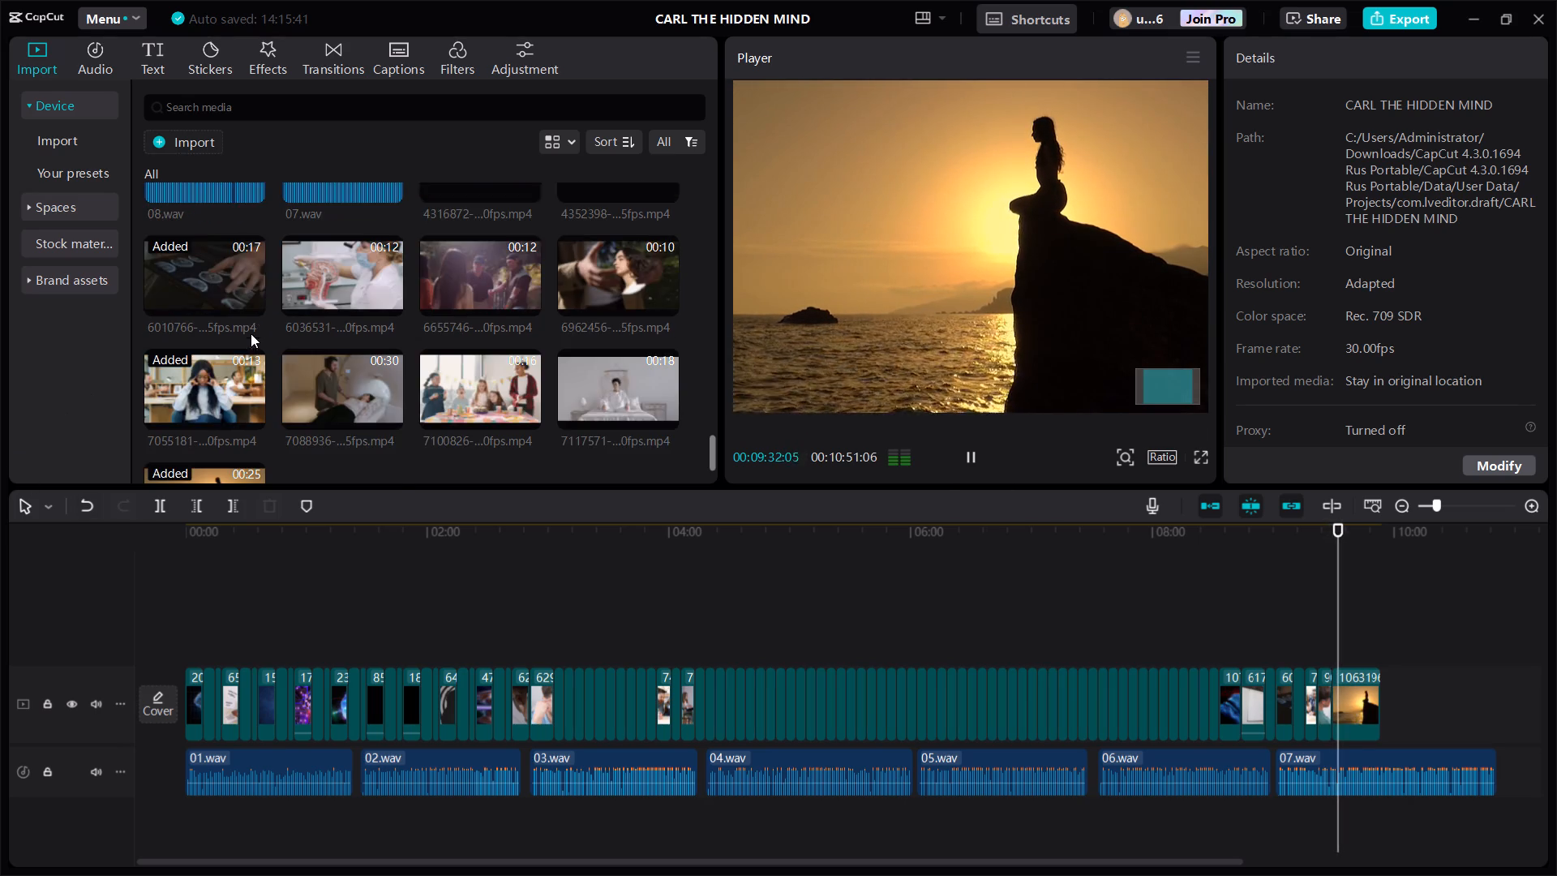
{"action": "scroll", "coordinate": [289, 324], "scroll_direction": "up", "scroll_amount": 9}
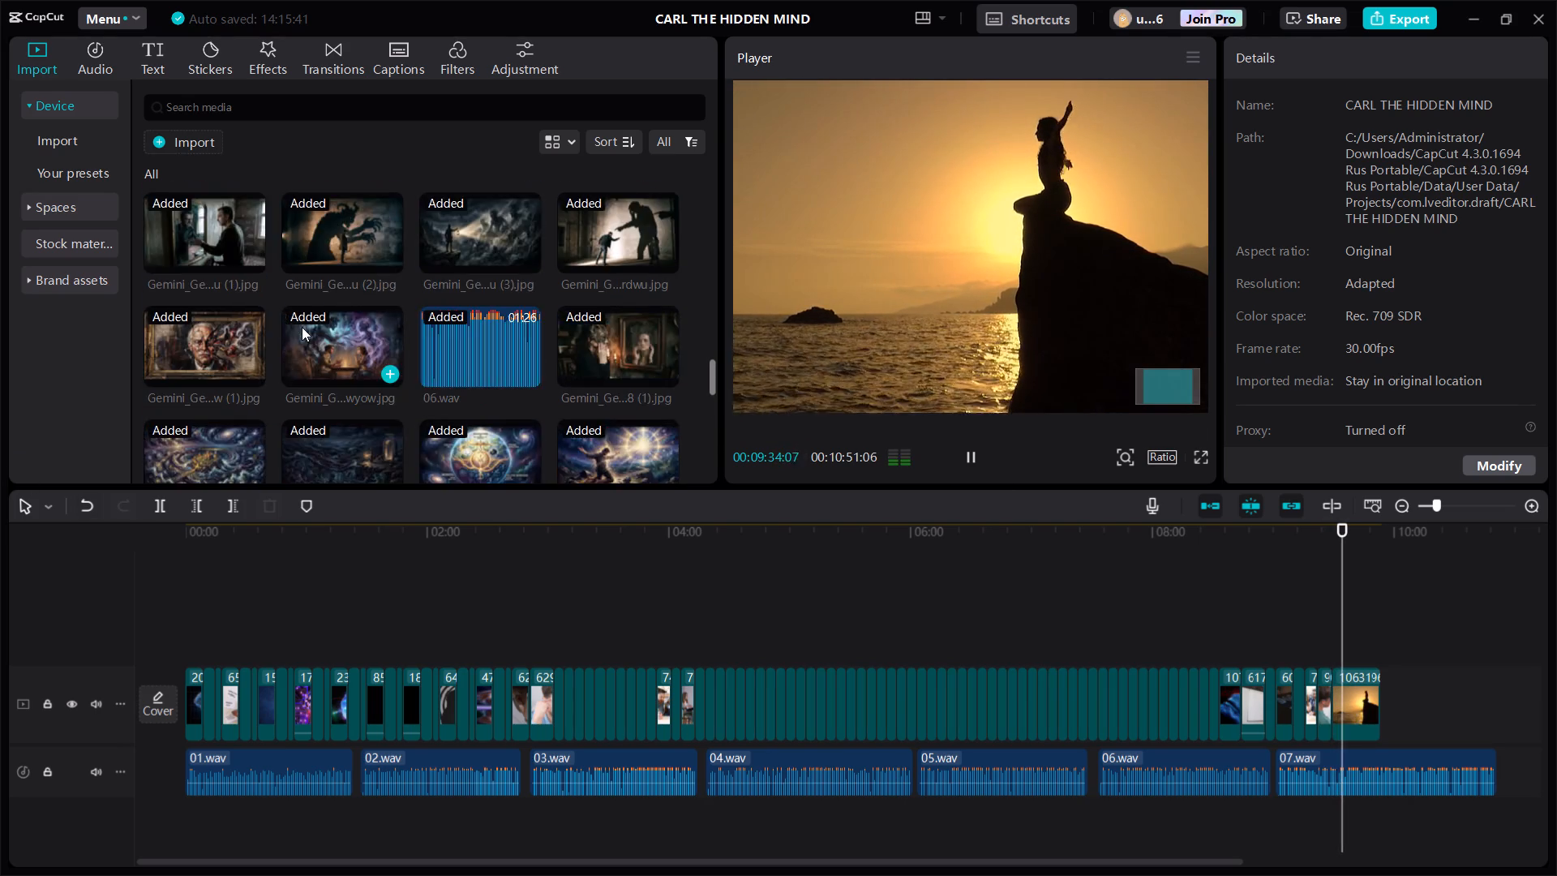
{"action": "scroll", "coordinate": [302, 327], "scroll_direction": "up", "scroll_amount": 20}
{"action": "scroll", "coordinate": [302, 327], "scroll_direction": "up", "scroll_amount": 2}
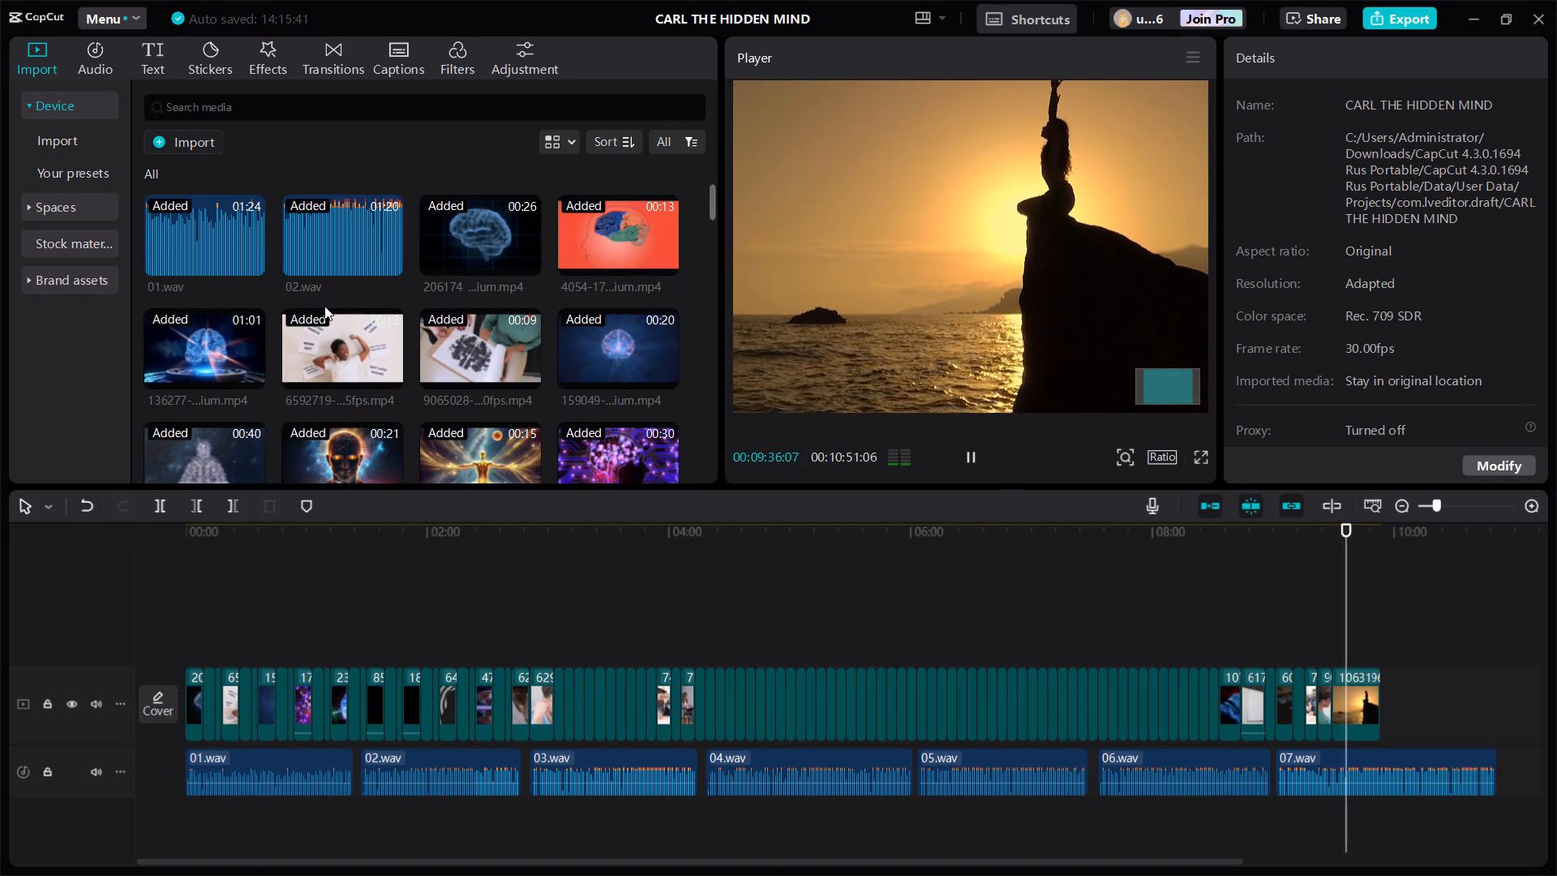
Start a media import and browse from the PSYCHOLOGY folder to the youtube folder inside THE UNIVERSE.
{"action": "left_click", "coordinate": [197, 136]}
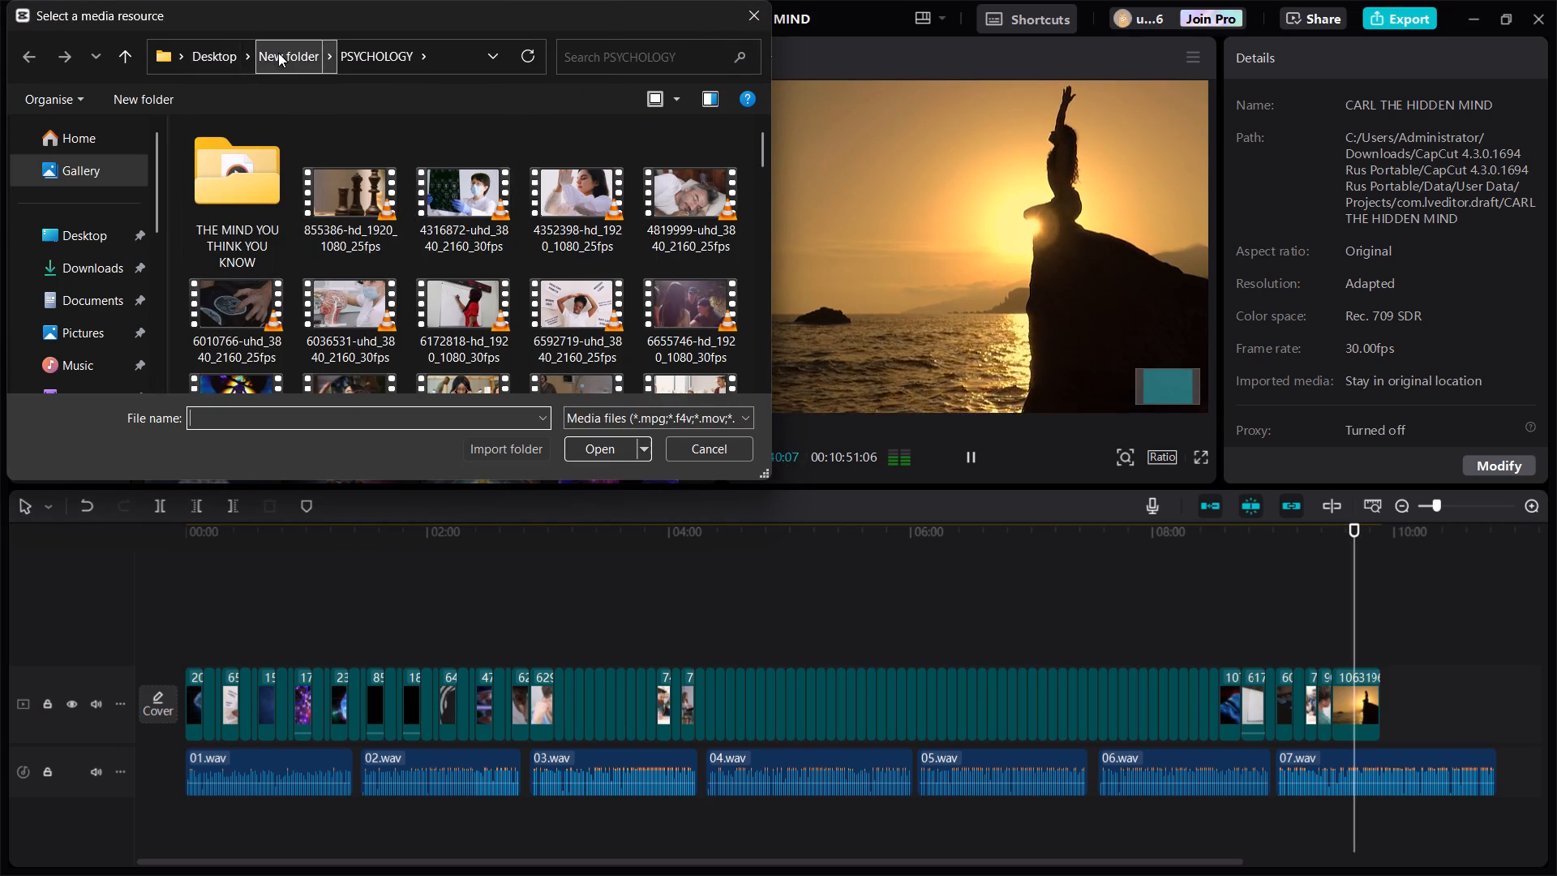
{"action": "left_click", "coordinate": [278, 53]}
{"action": "scroll", "coordinate": [279, 197], "scroll_direction": "up", "scroll_amount": 2}
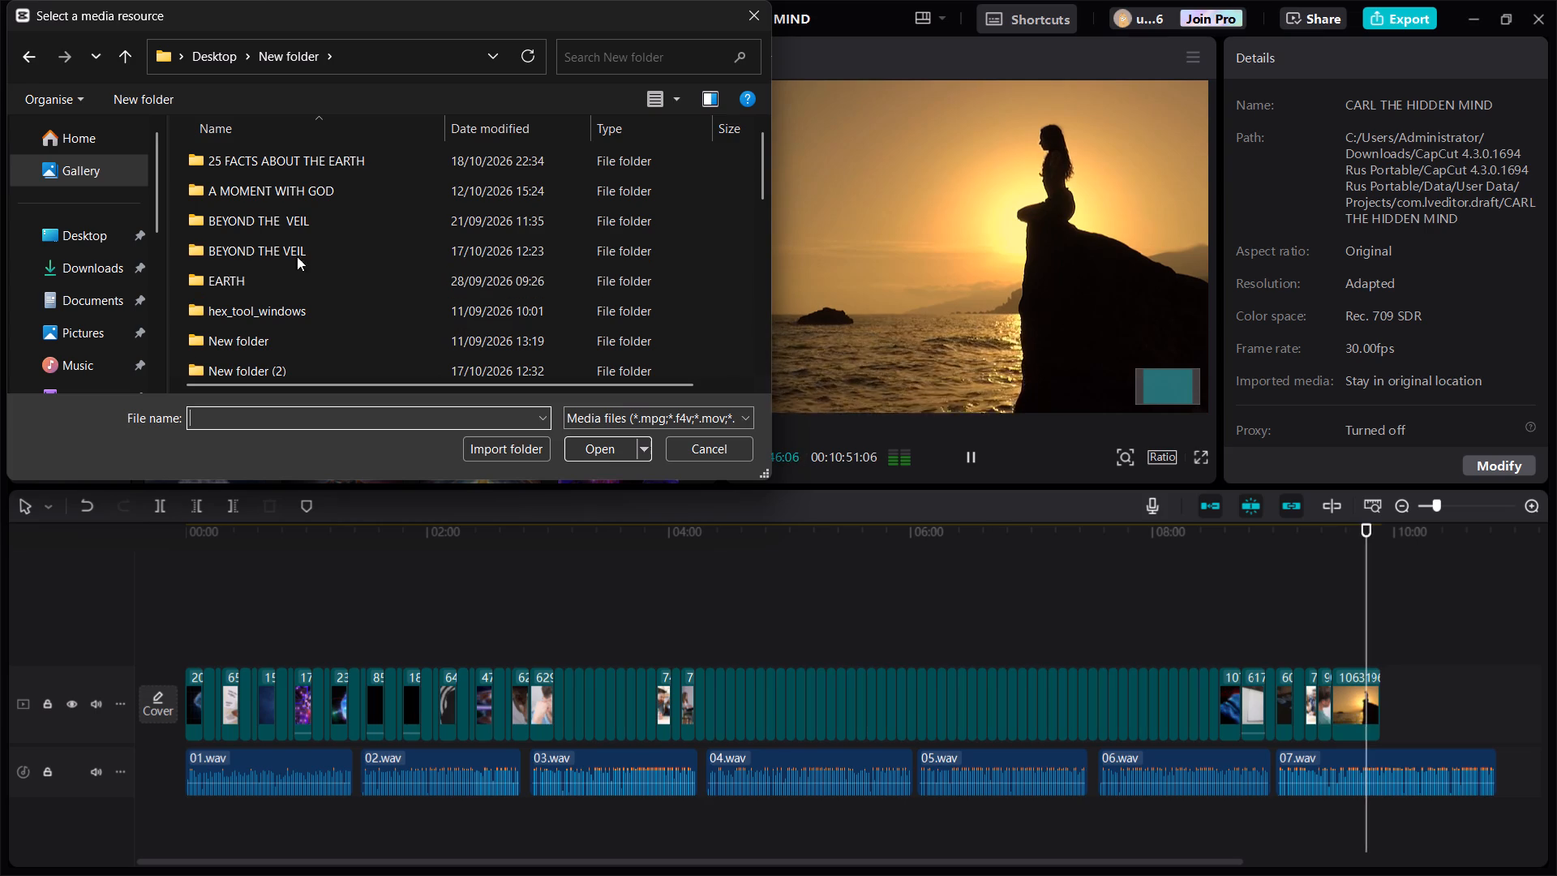
{"action": "left_click", "coordinate": [221, 55]}
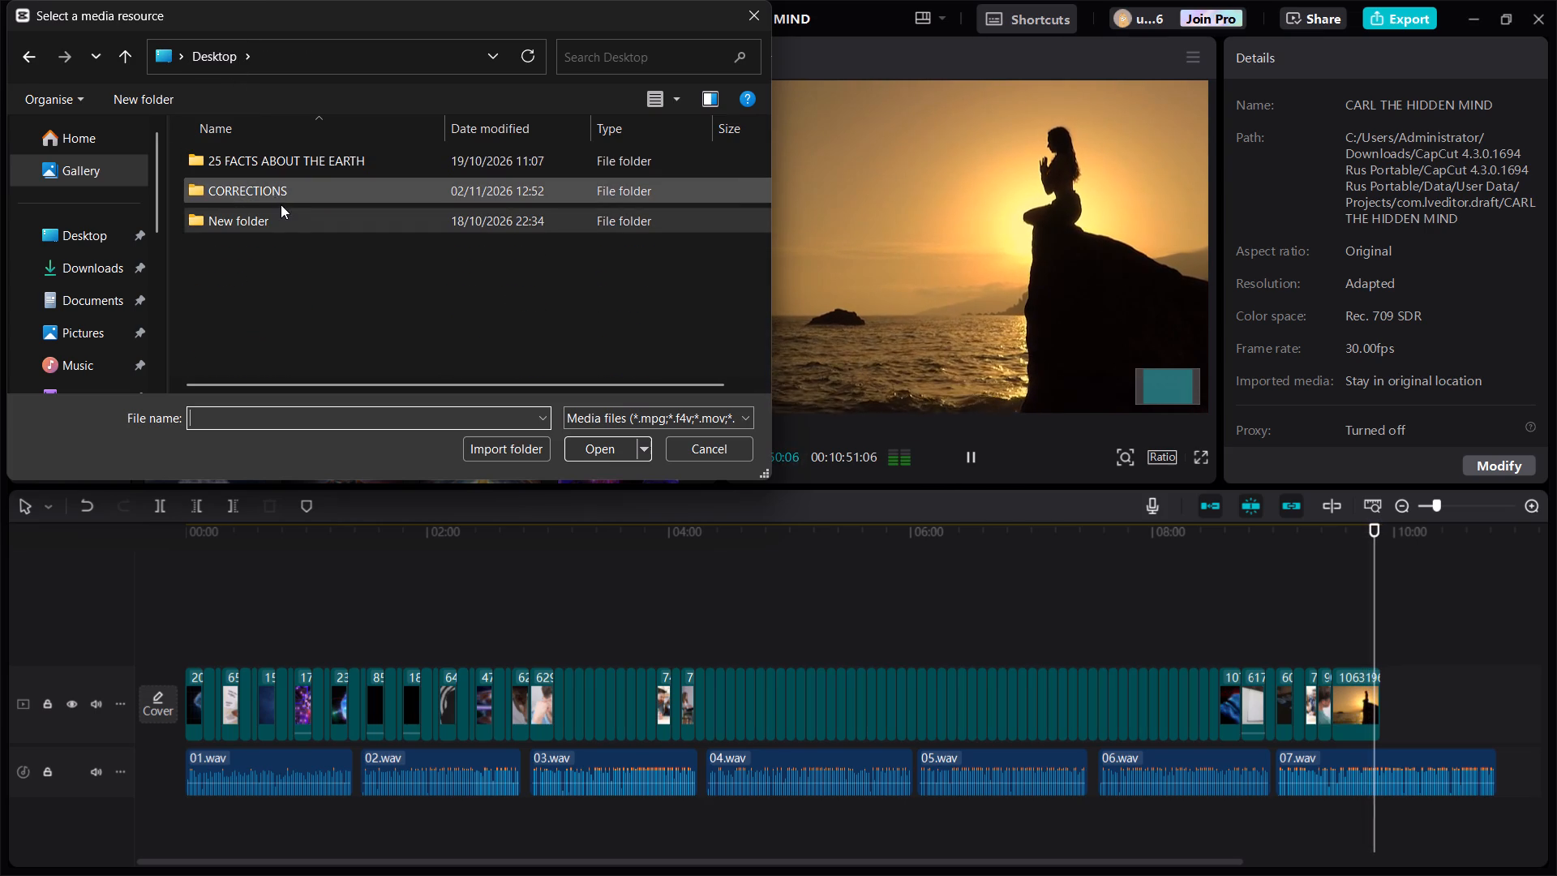
{"action": "left_click", "coordinate": [281, 204]}
{"action": "double_click", "coordinate": [281, 221]}
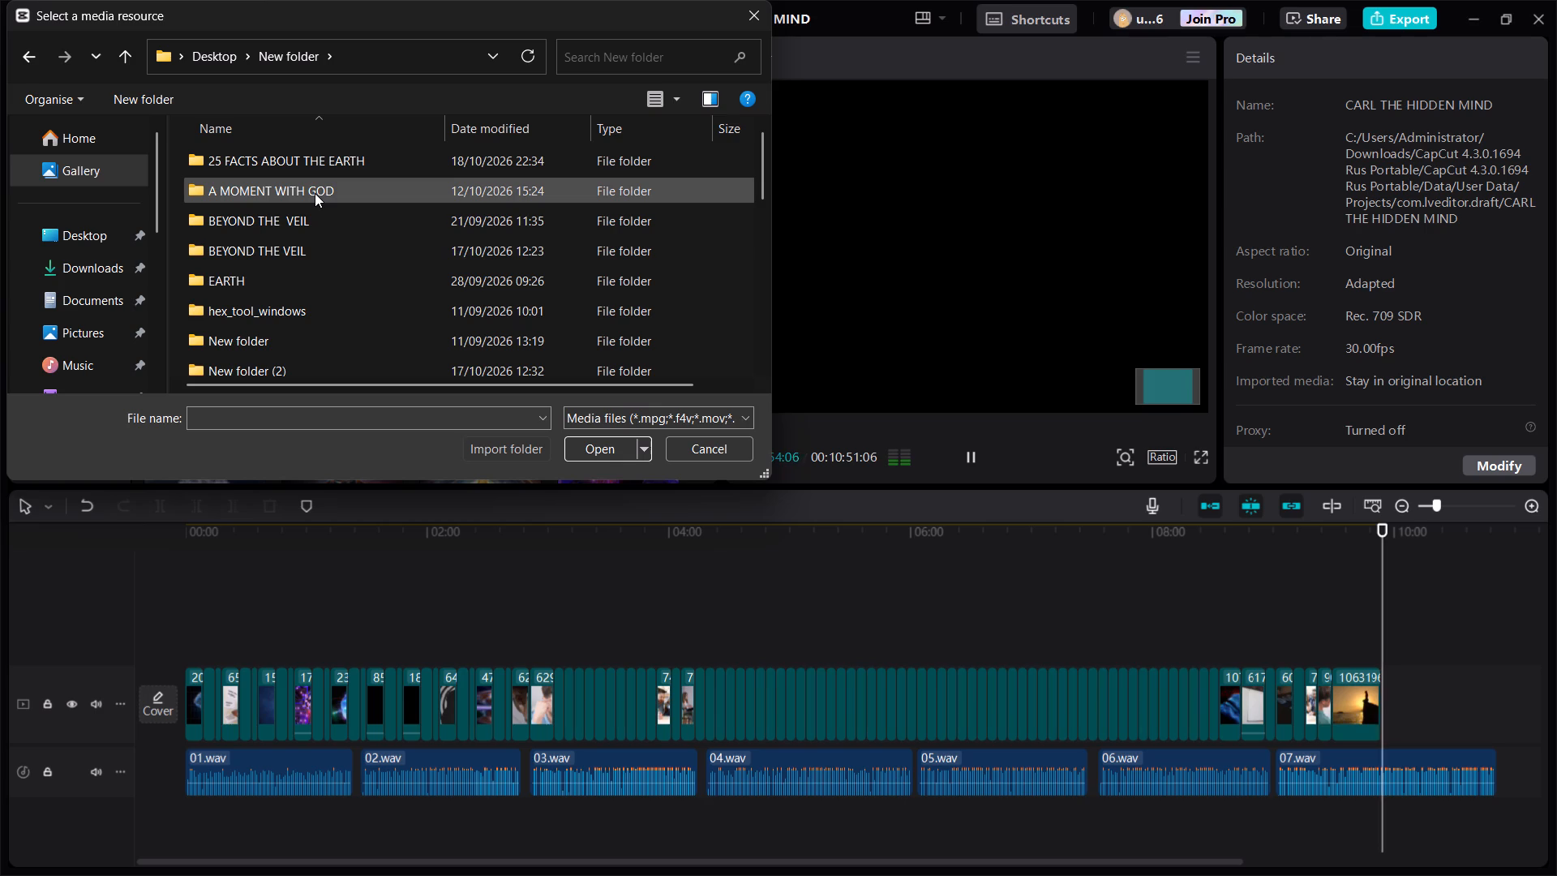
{"action": "scroll", "coordinate": [301, 237], "scroll_direction": "down", "scroll_amount": 1}
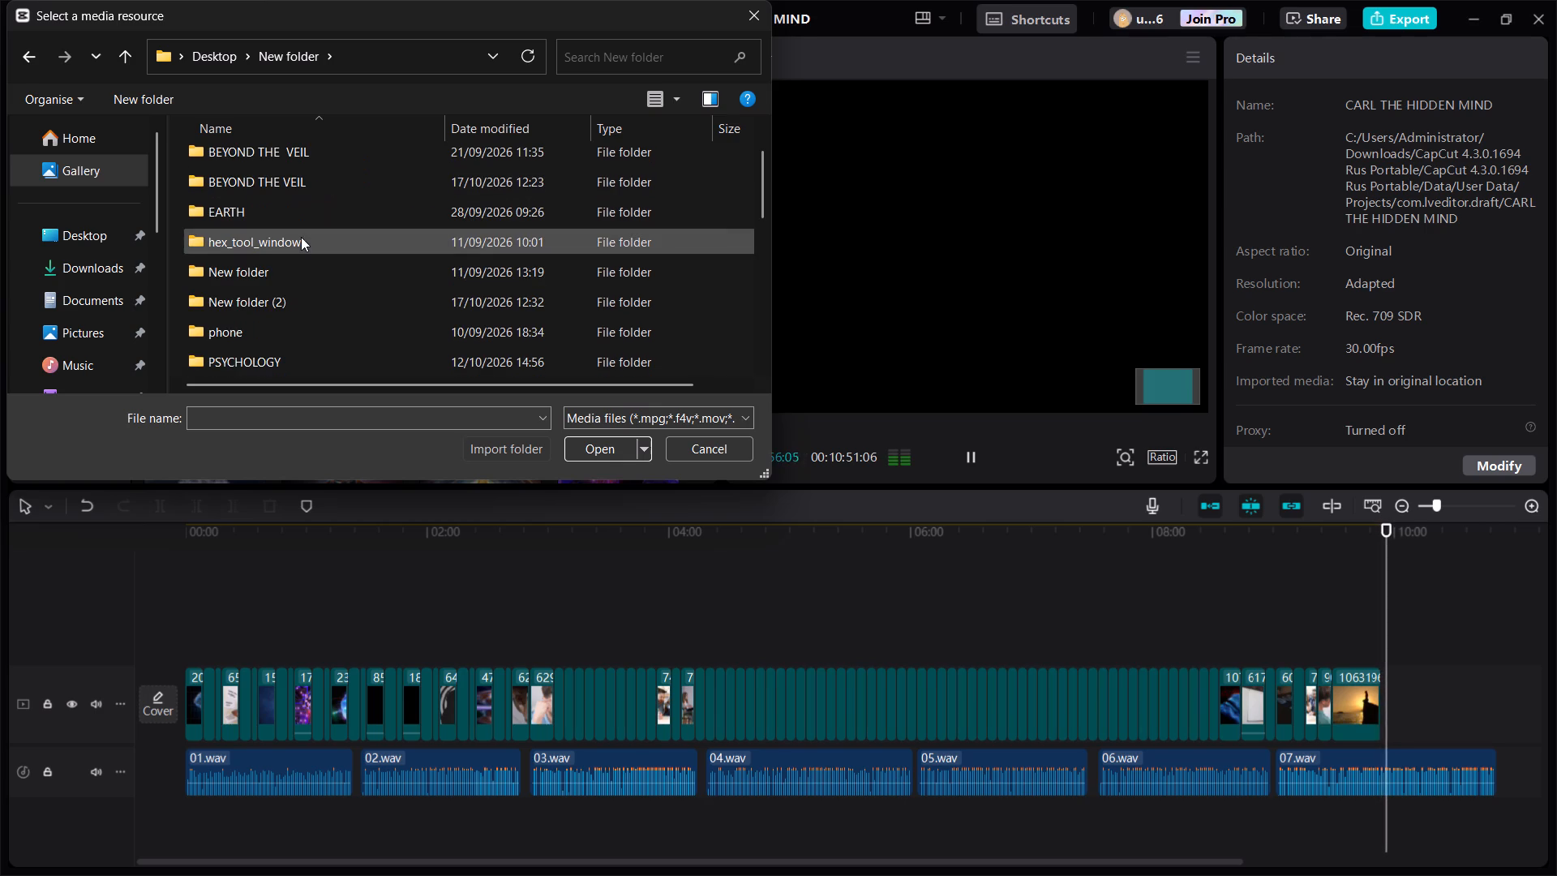
{"action": "scroll", "coordinate": [301, 237], "scroll_direction": "down", "scroll_amount": 1}
{"action": "scroll", "coordinate": [301, 237], "scroll_direction": "up", "scroll_amount": 3}
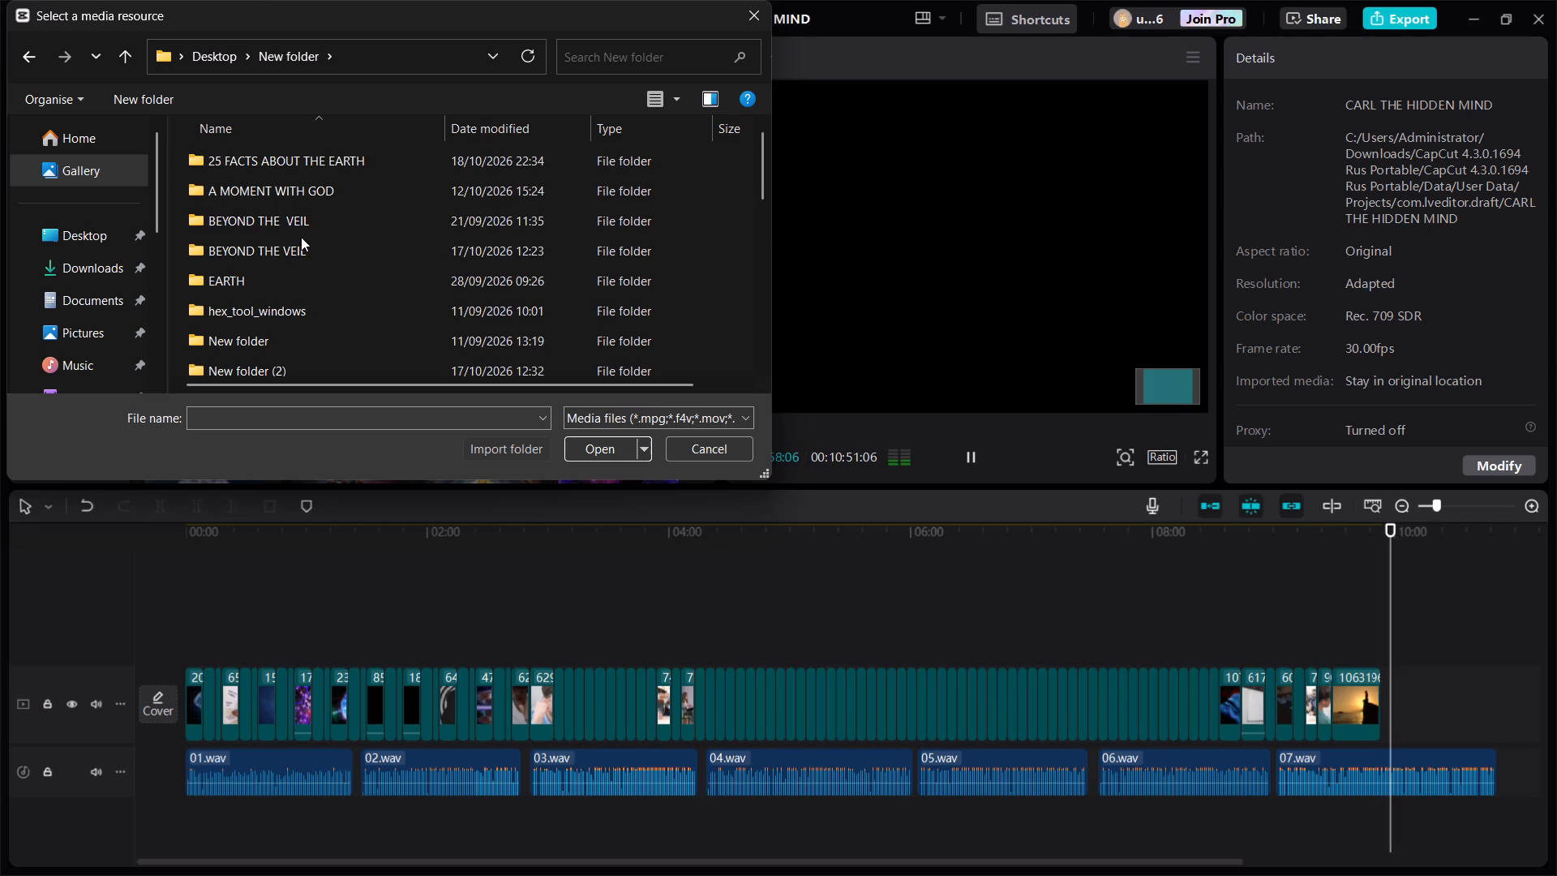
{"action": "scroll", "coordinate": [307, 260], "scroll_direction": "down", "scroll_amount": 1}
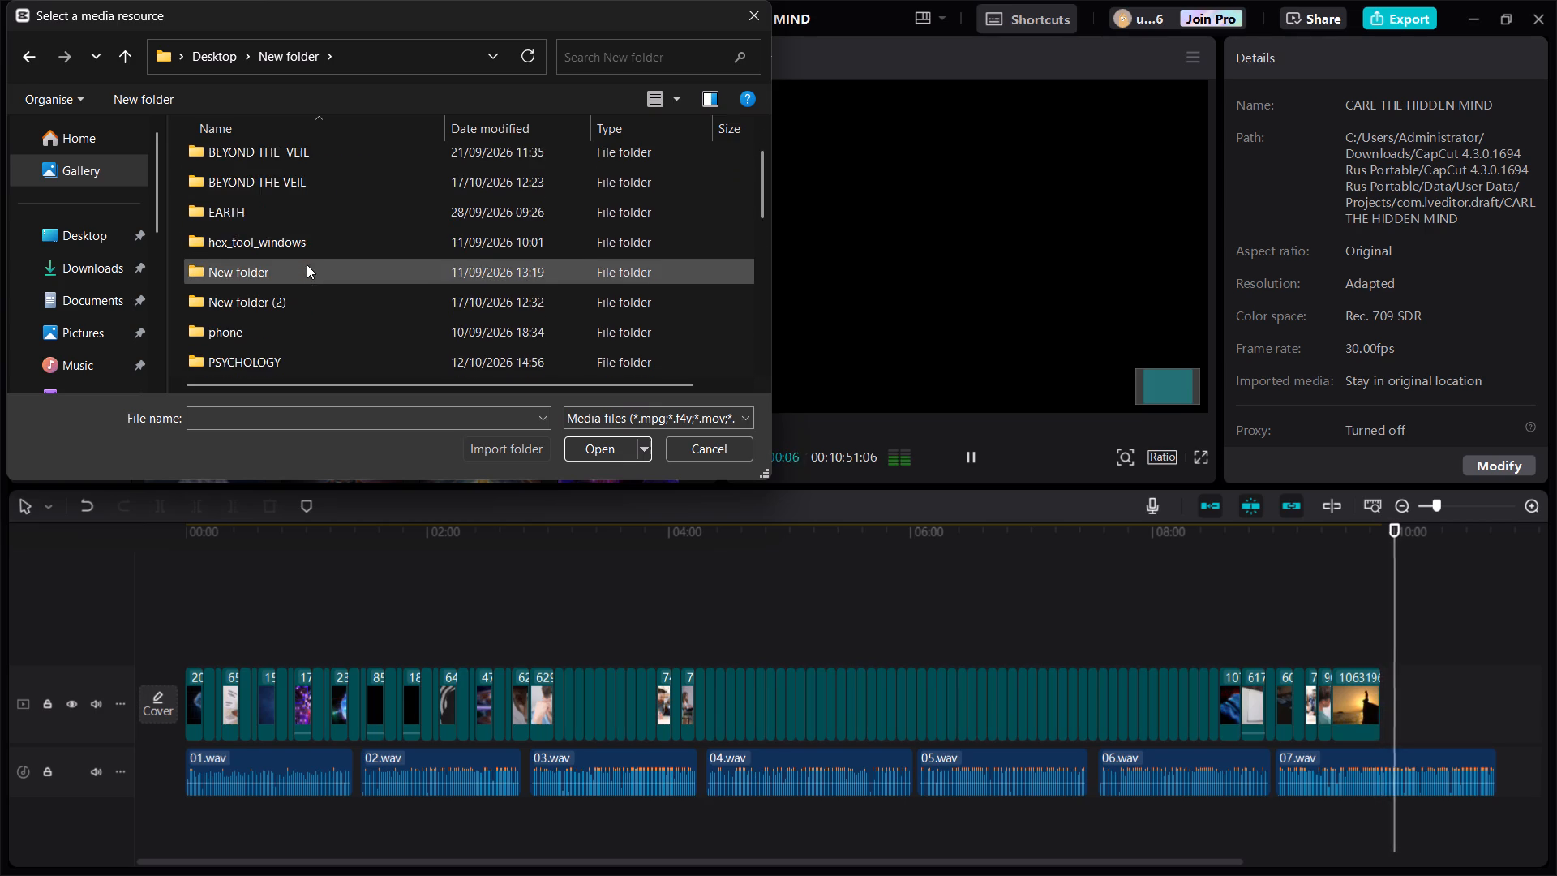
{"action": "scroll", "coordinate": [306, 273], "scroll_direction": "down", "scroll_amount": 2}
{"action": "double_click", "coordinate": [300, 248]}
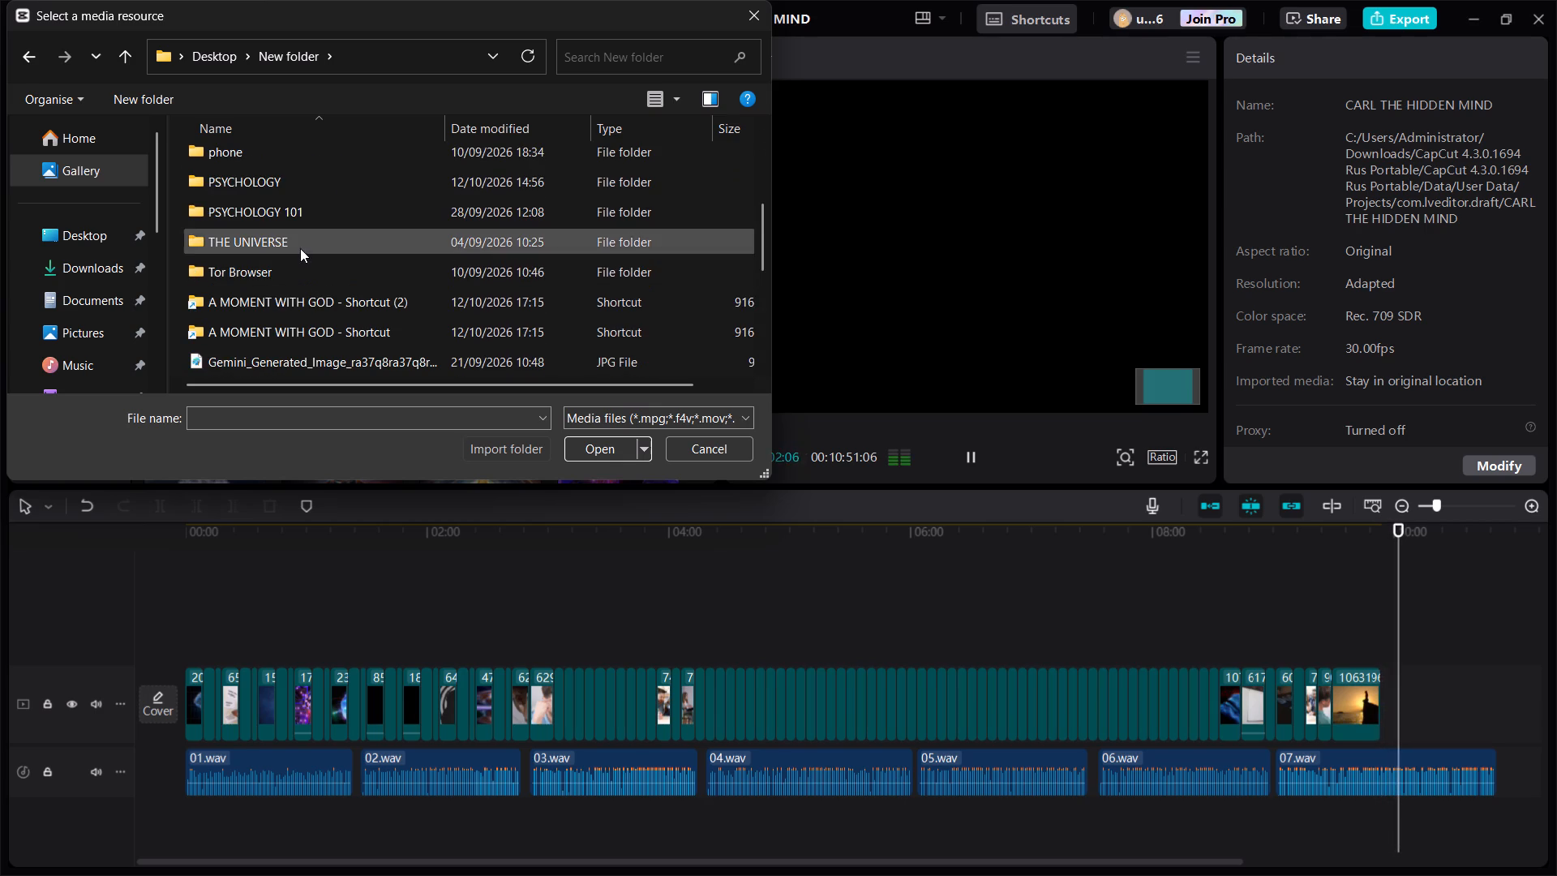
{"action": "double_click", "coordinate": [271, 207]}
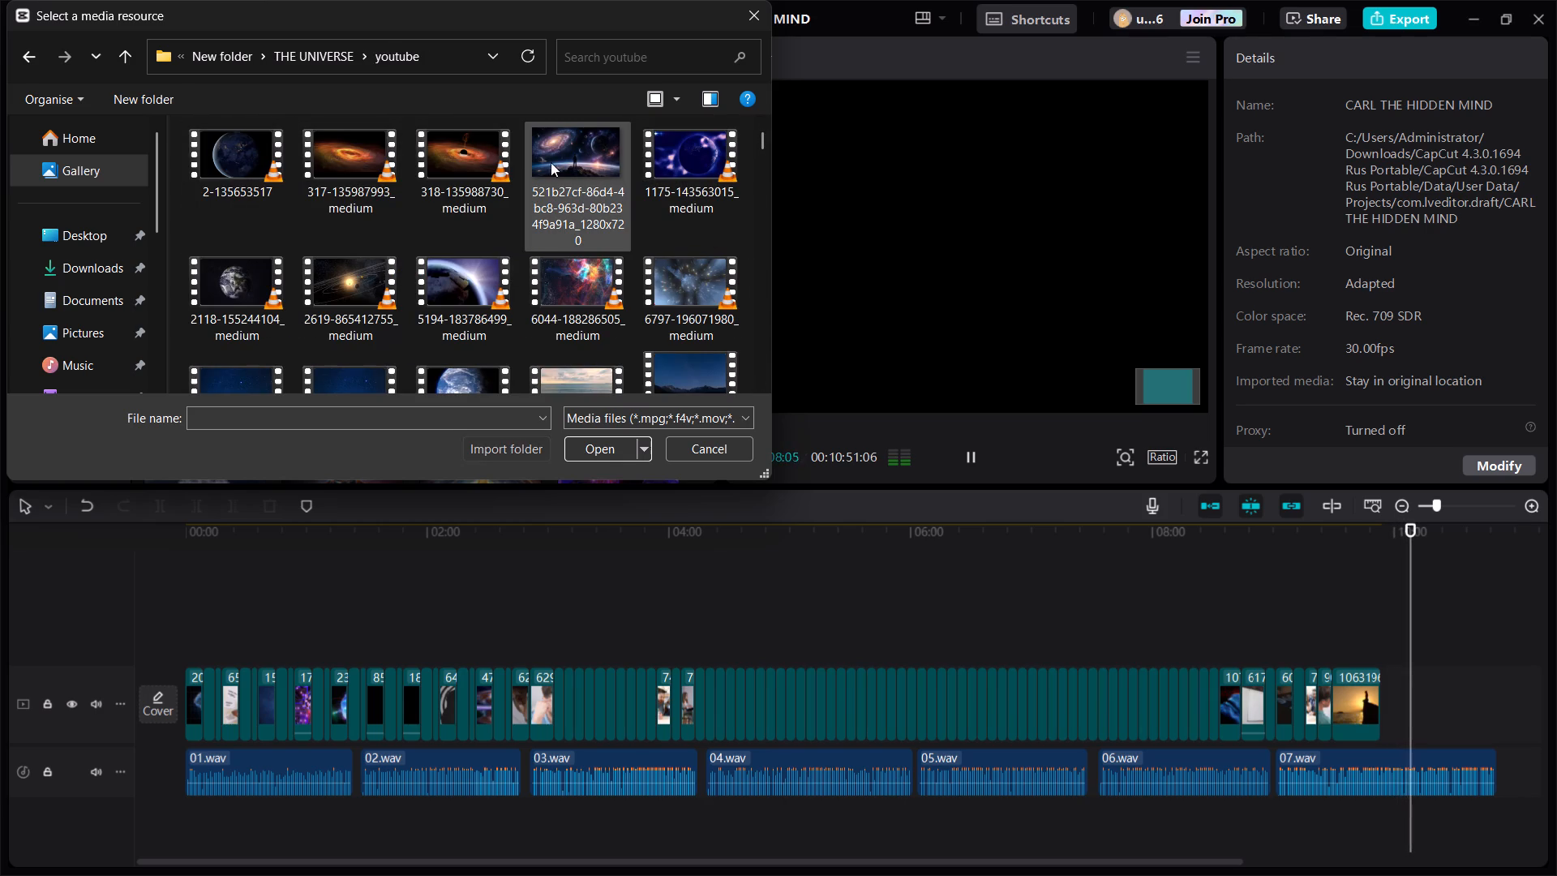
Look through the space footage in the youtube folder for clips that suit the 07.wav narration.
{"action": "scroll", "coordinate": [469, 233], "scroll_direction": "down", "scroll_amount": 1}
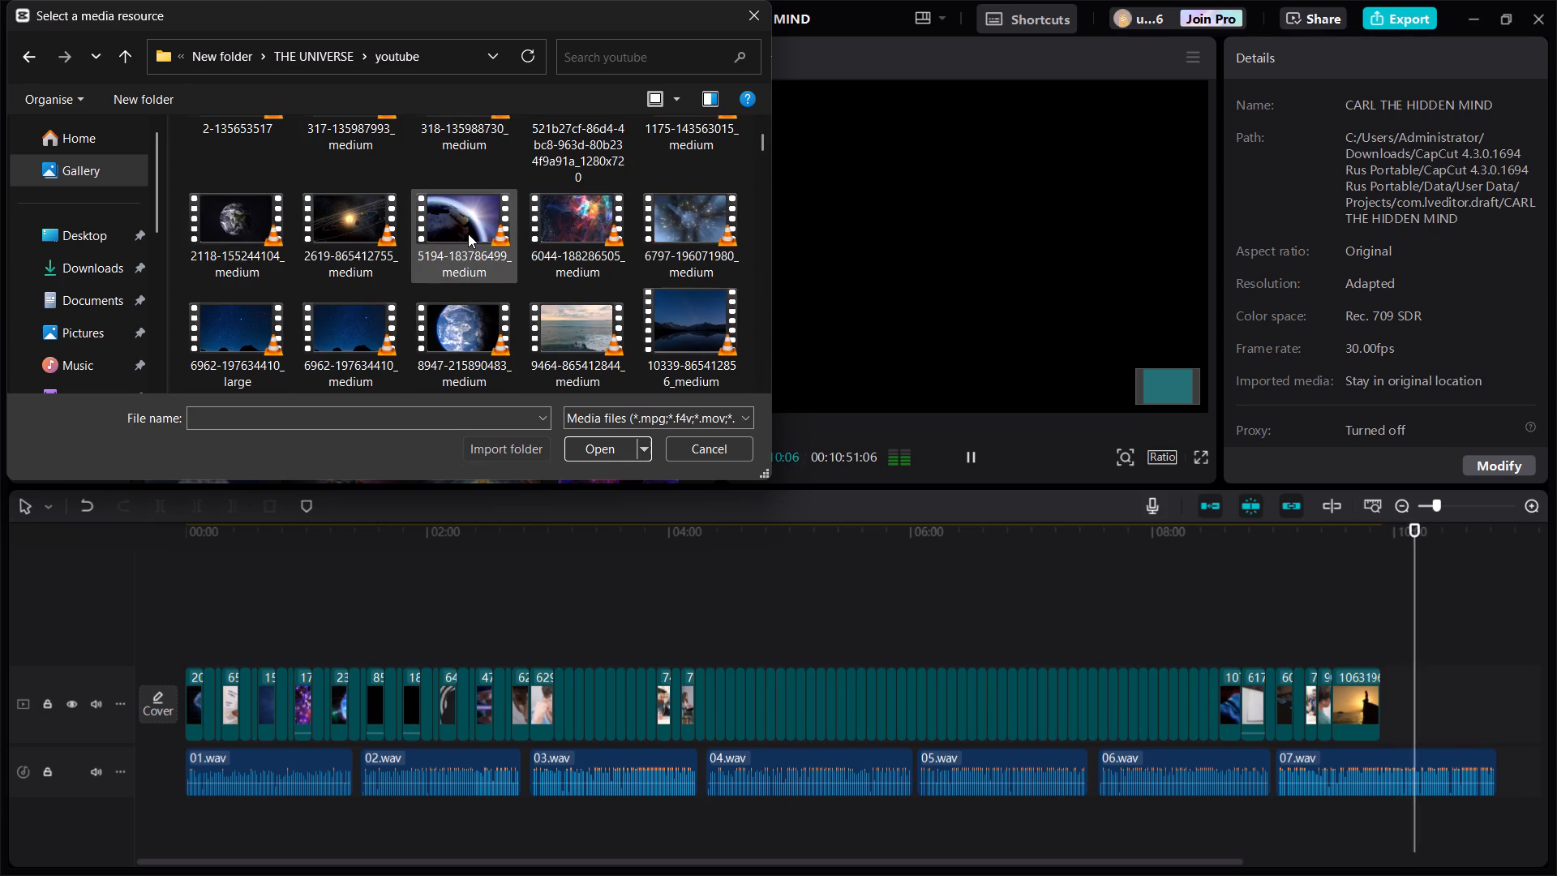
{"action": "scroll", "coordinate": [473, 283], "scroll_direction": "down", "scroll_amount": 1}
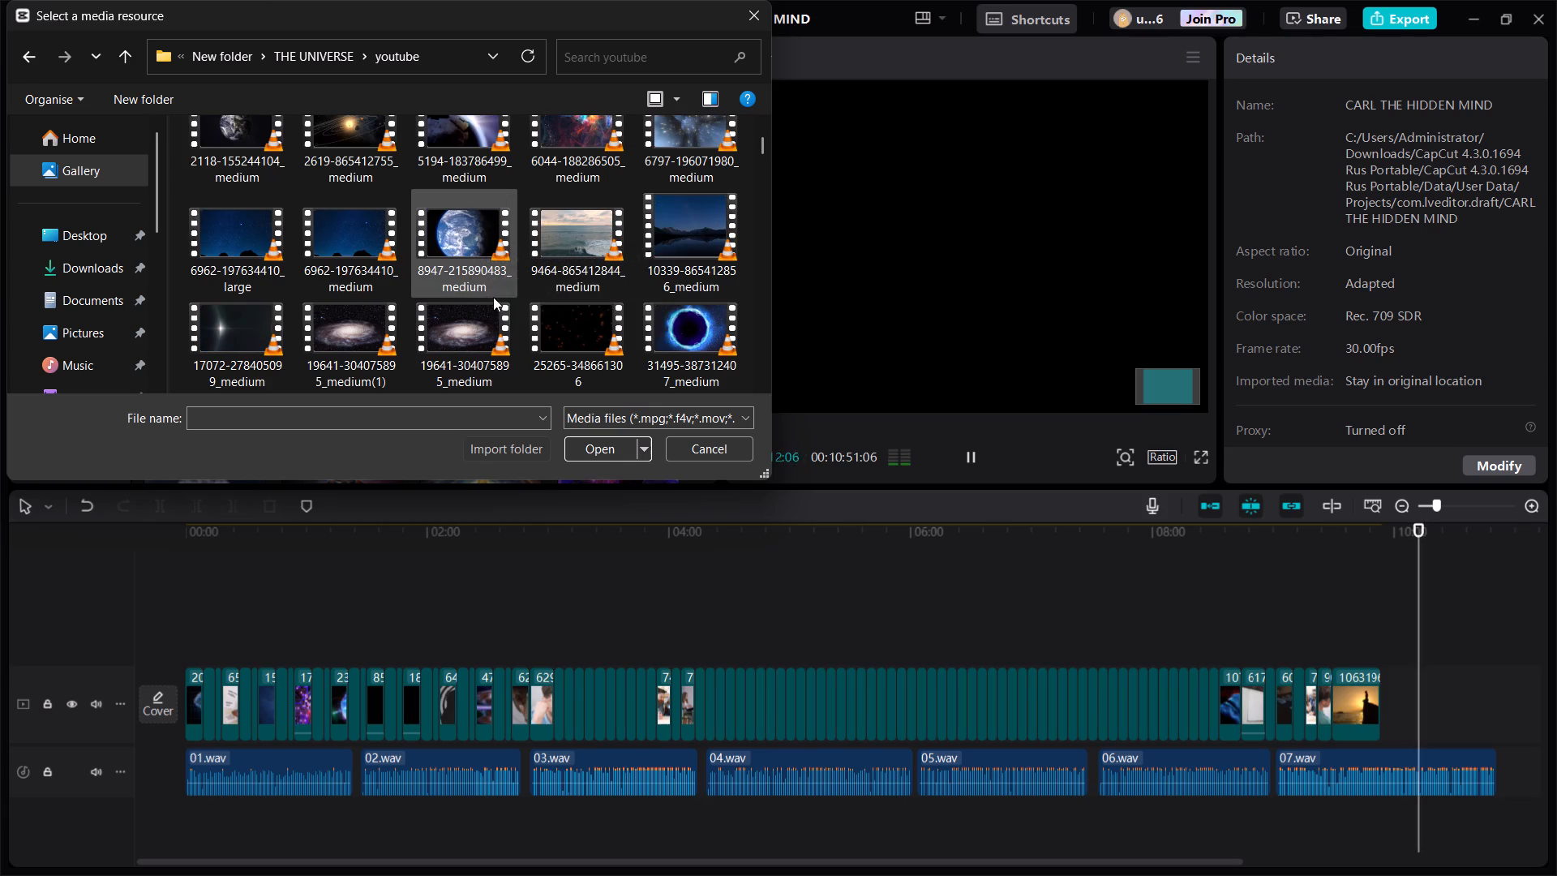
{"action": "scroll", "coordinate": [583, 311], "scroll_direction": "down", "scroll_amount": 1}
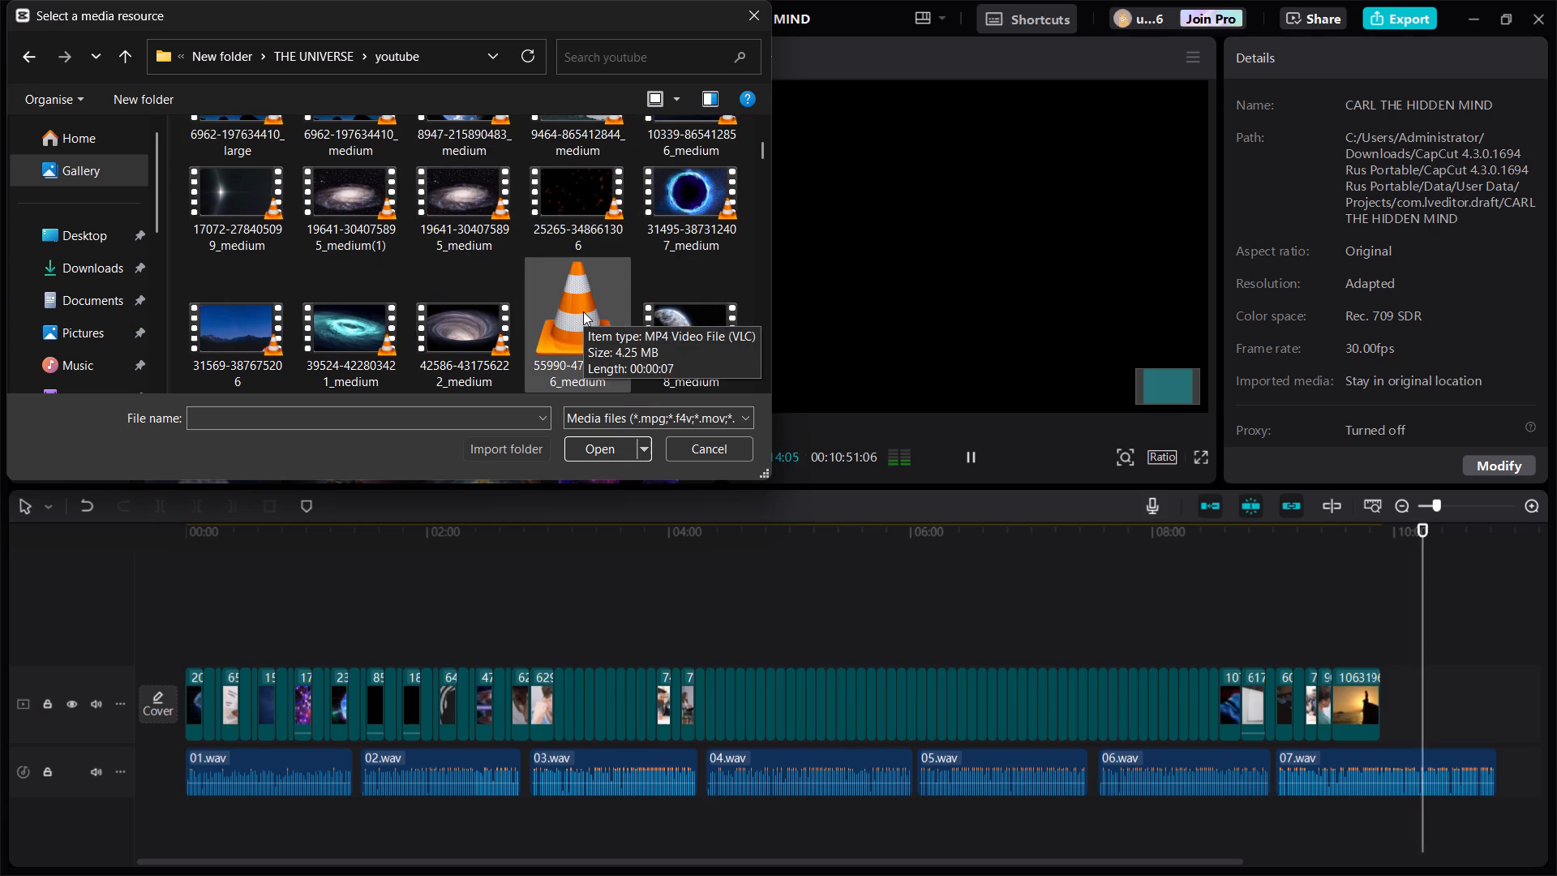
{"action": "scroll", "coordinate": [583, 311], "scroll_direction": "down", "scroll_amount": 1}
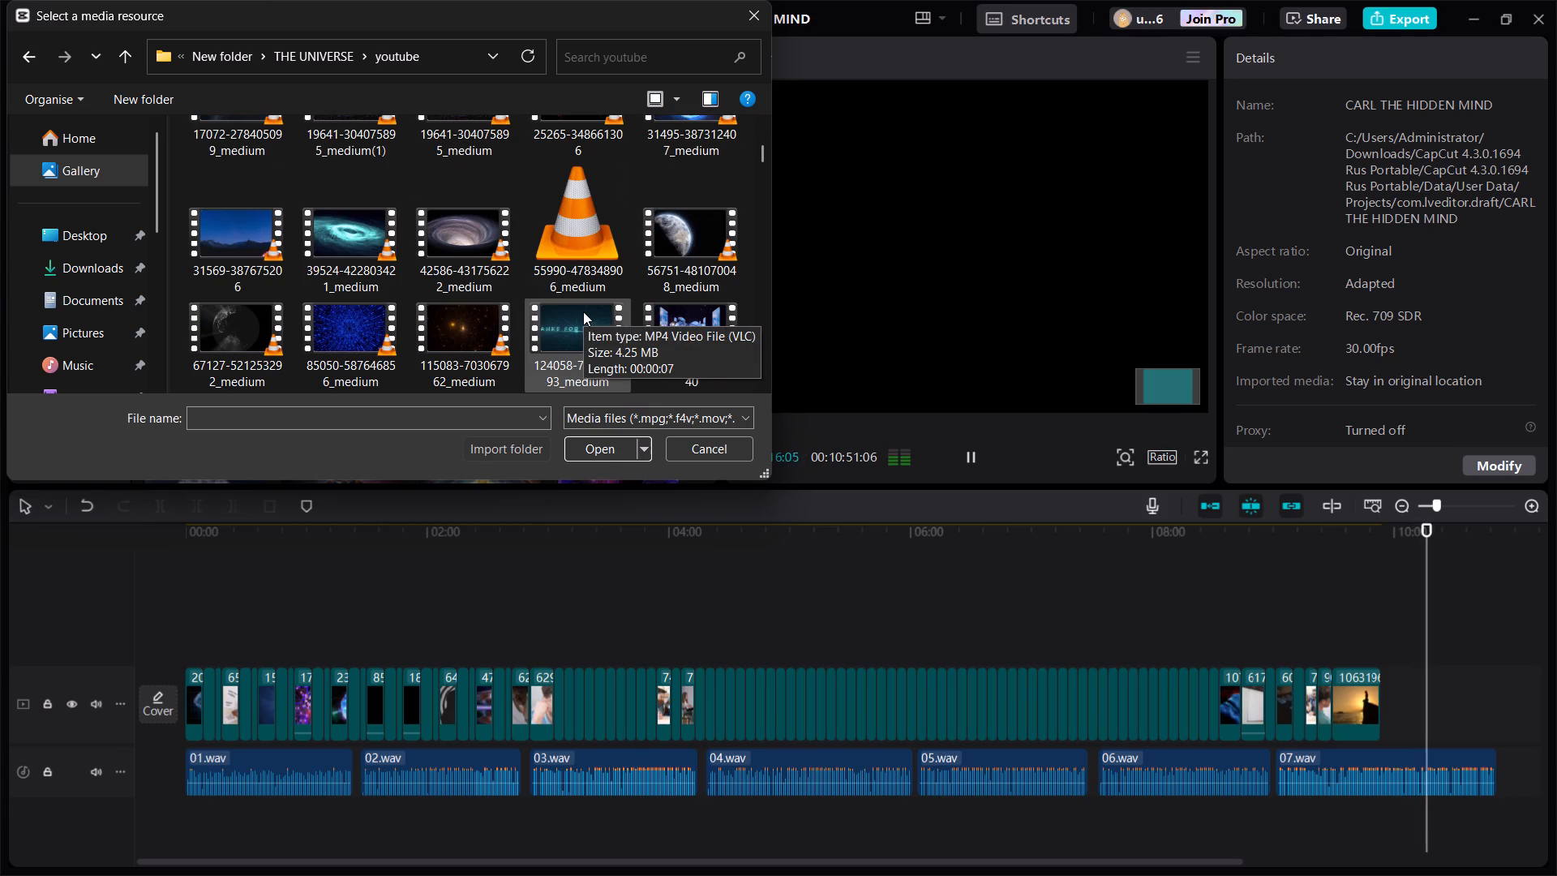
{"action": "scroll", "coordinate": [527, 329], "scroll_direction": "down", "scroll_amount": 2}
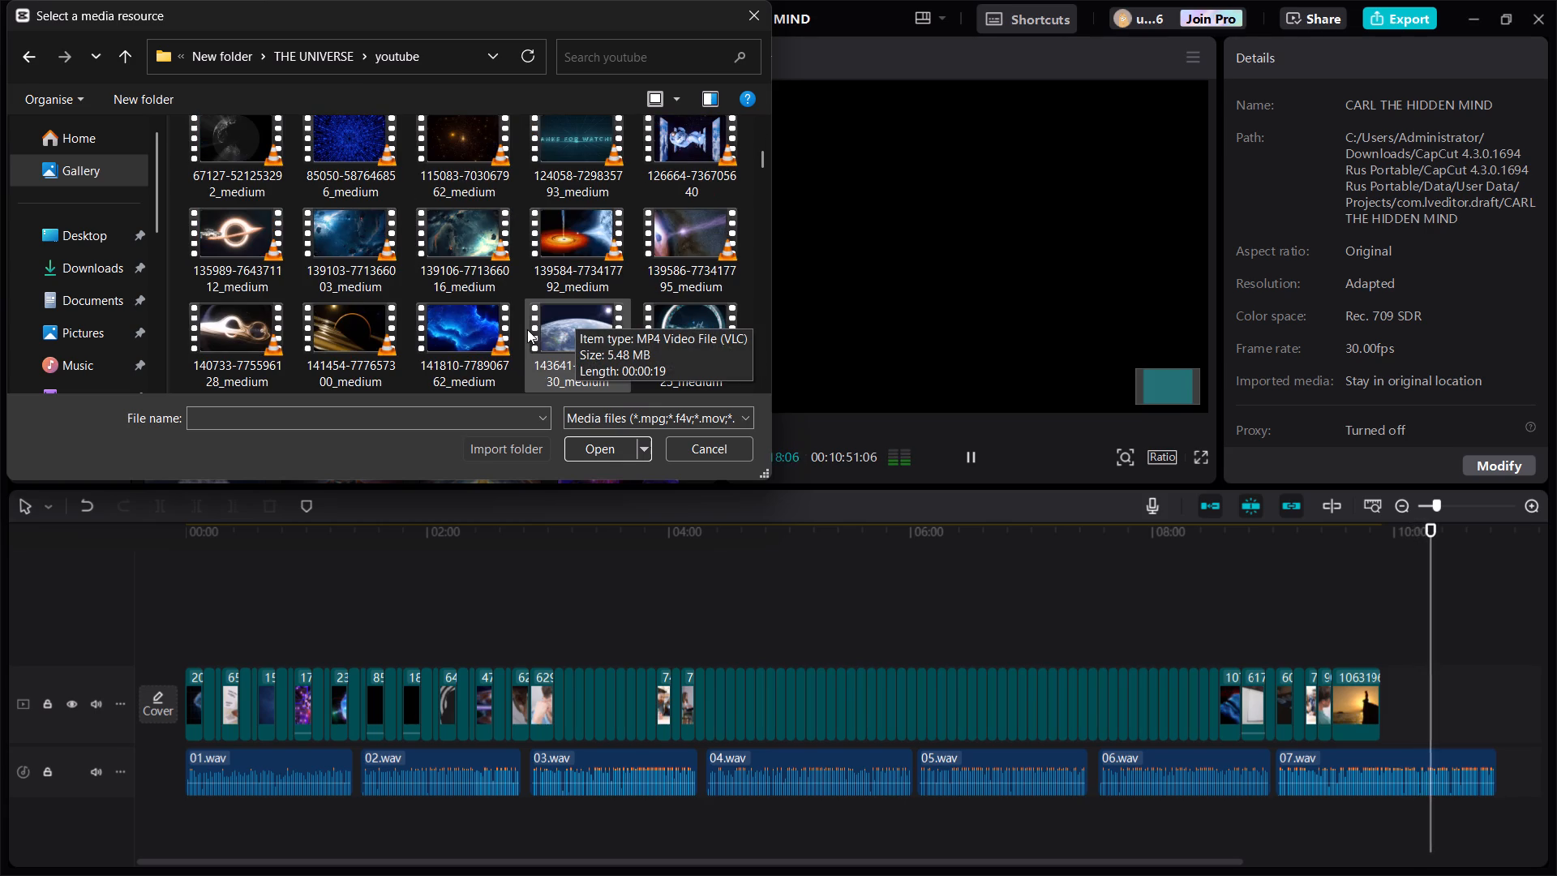
{"action": "scroll", "coordinate": [527, 329], "scroll_direction": "down", "scroll_amount": 2}
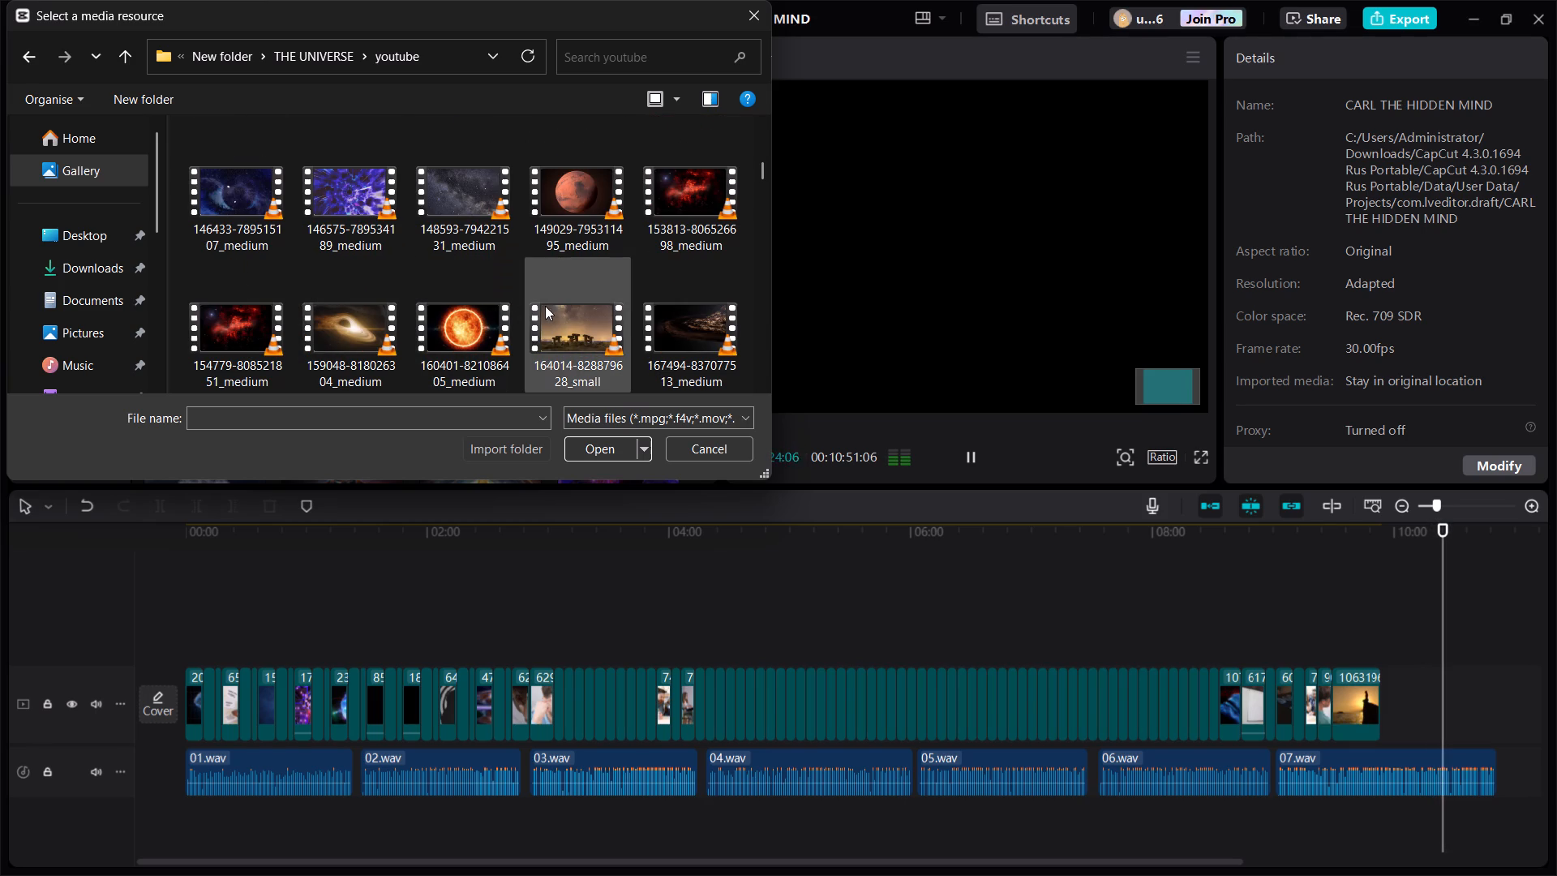
{"action": "scroll", "coordinate": [693, 353], "scroll_direction": "down", "scroll_amount": 1}
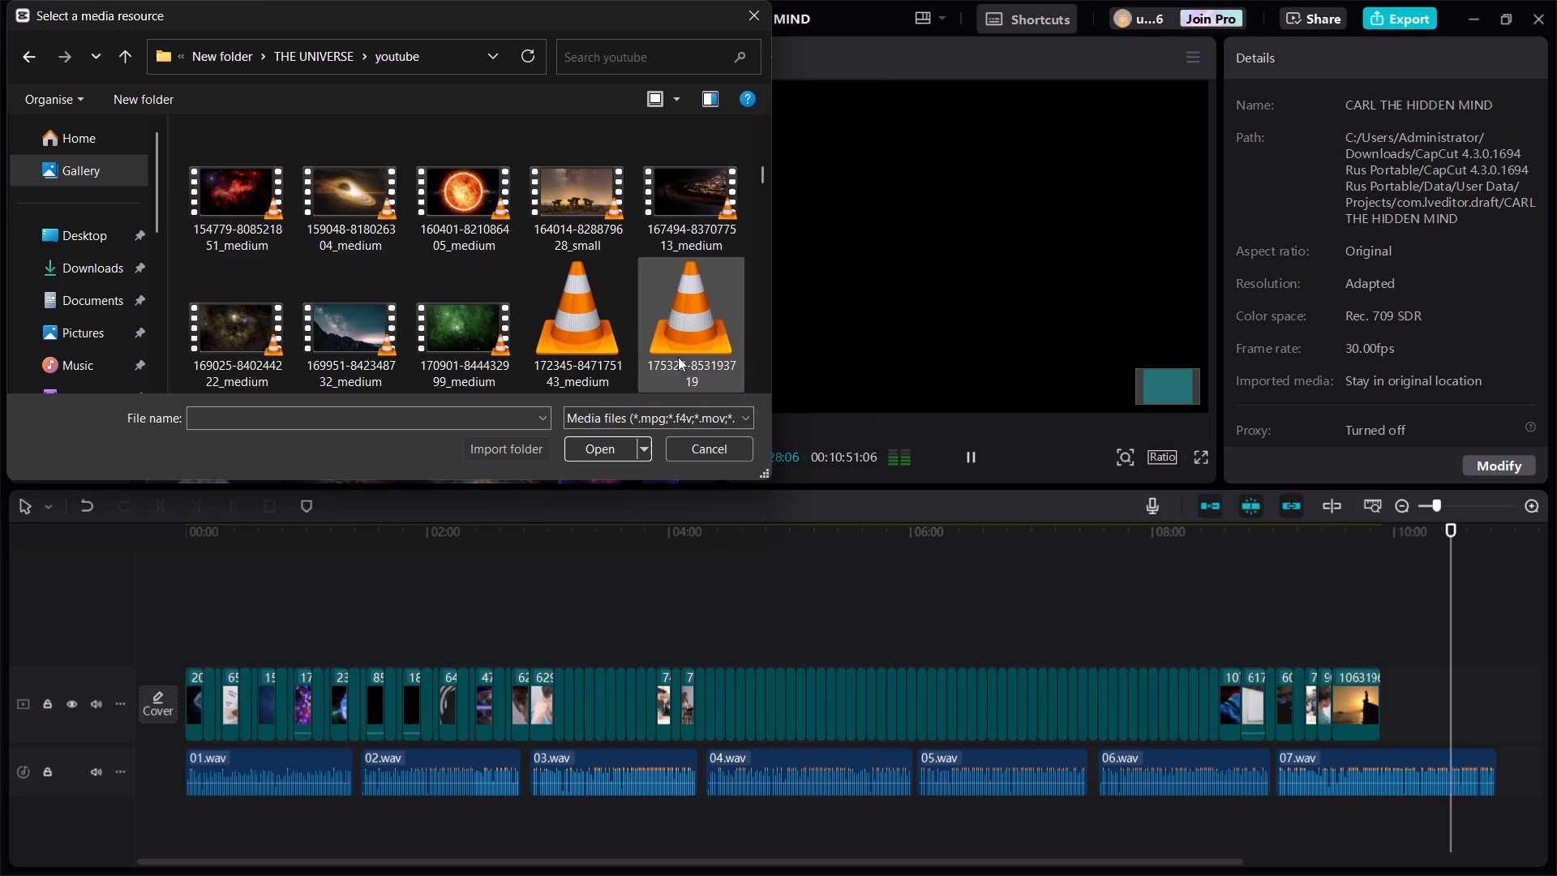
{"action": "scroll", "coordinate": [678, 357], "scroll_direction": "down", "scroll_amount": 1}
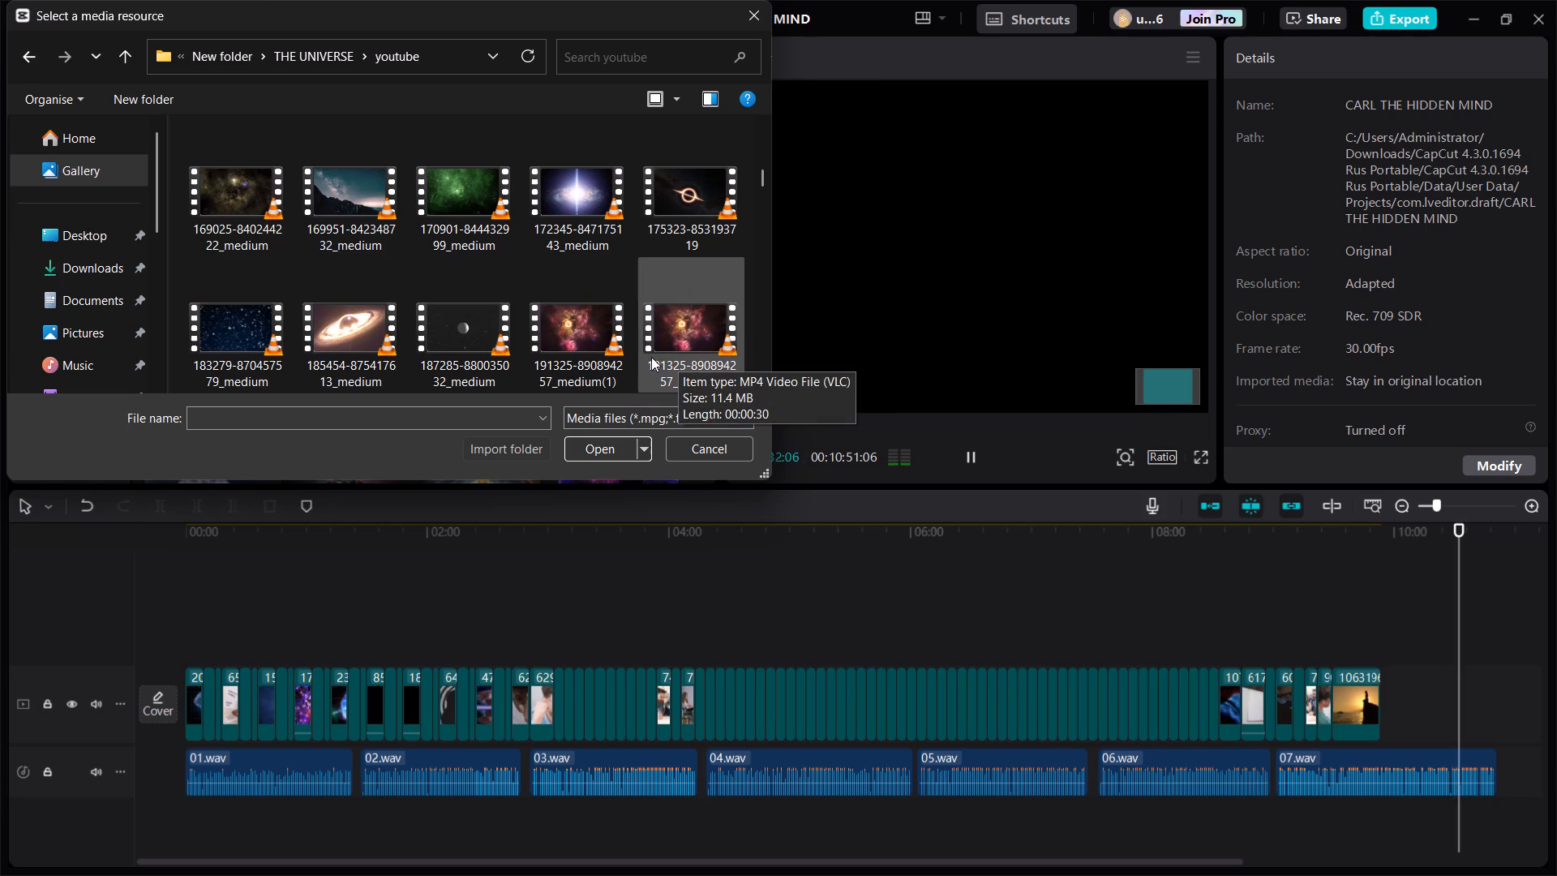
{"action": "scroll", "coordinate": [651, 354], "scroll_direction": "down", "scroll_amount": 2}
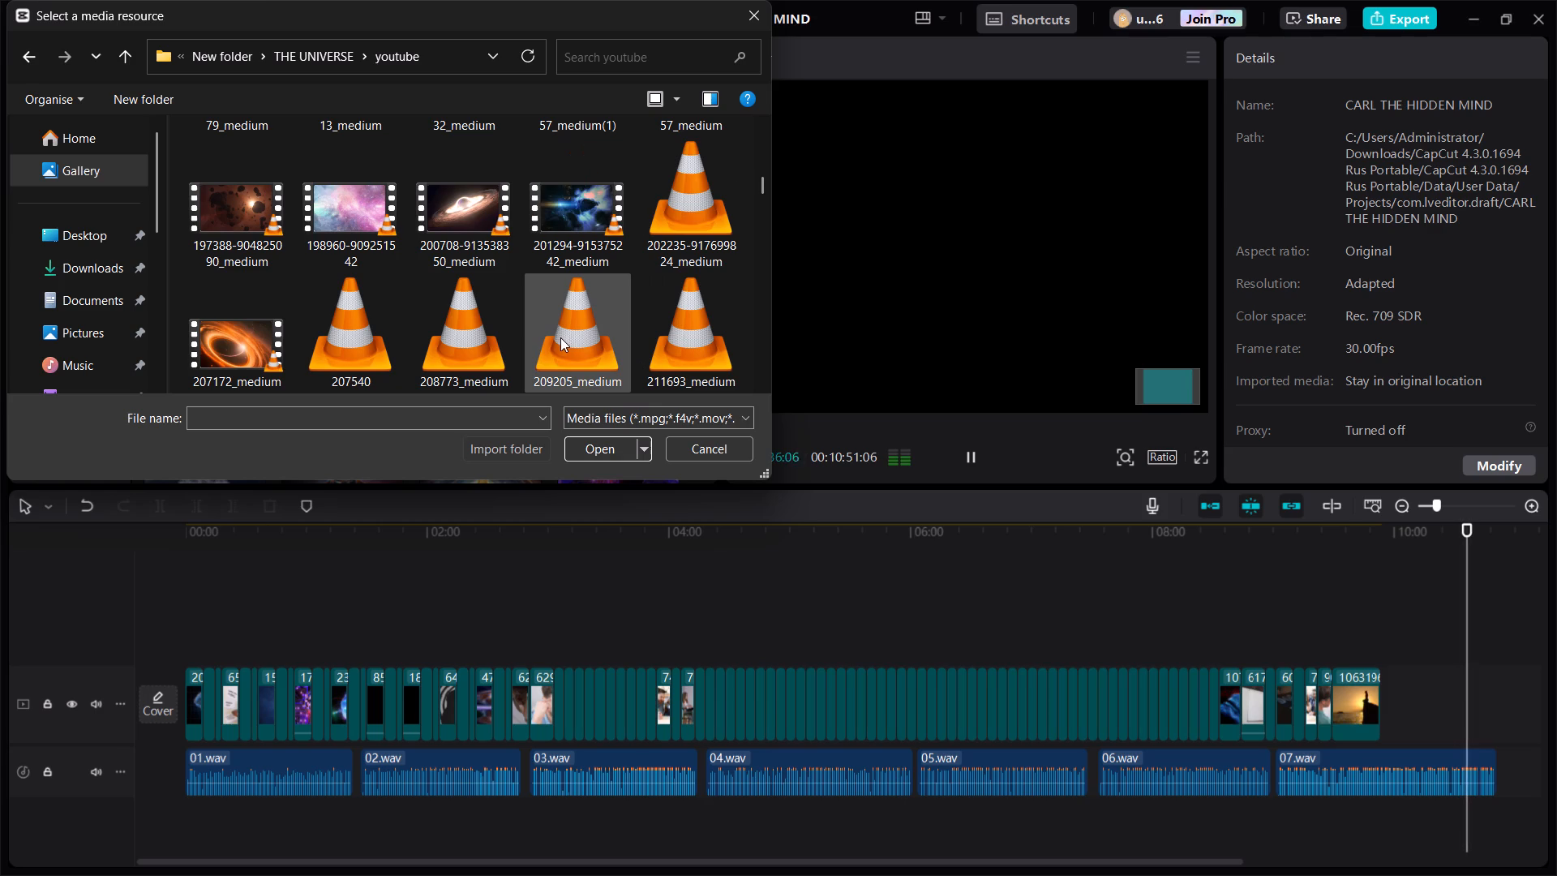
{"action": "scroll", "coordinate": [544, 326], "scroll_direction": "down", "scroll_amount": 1}
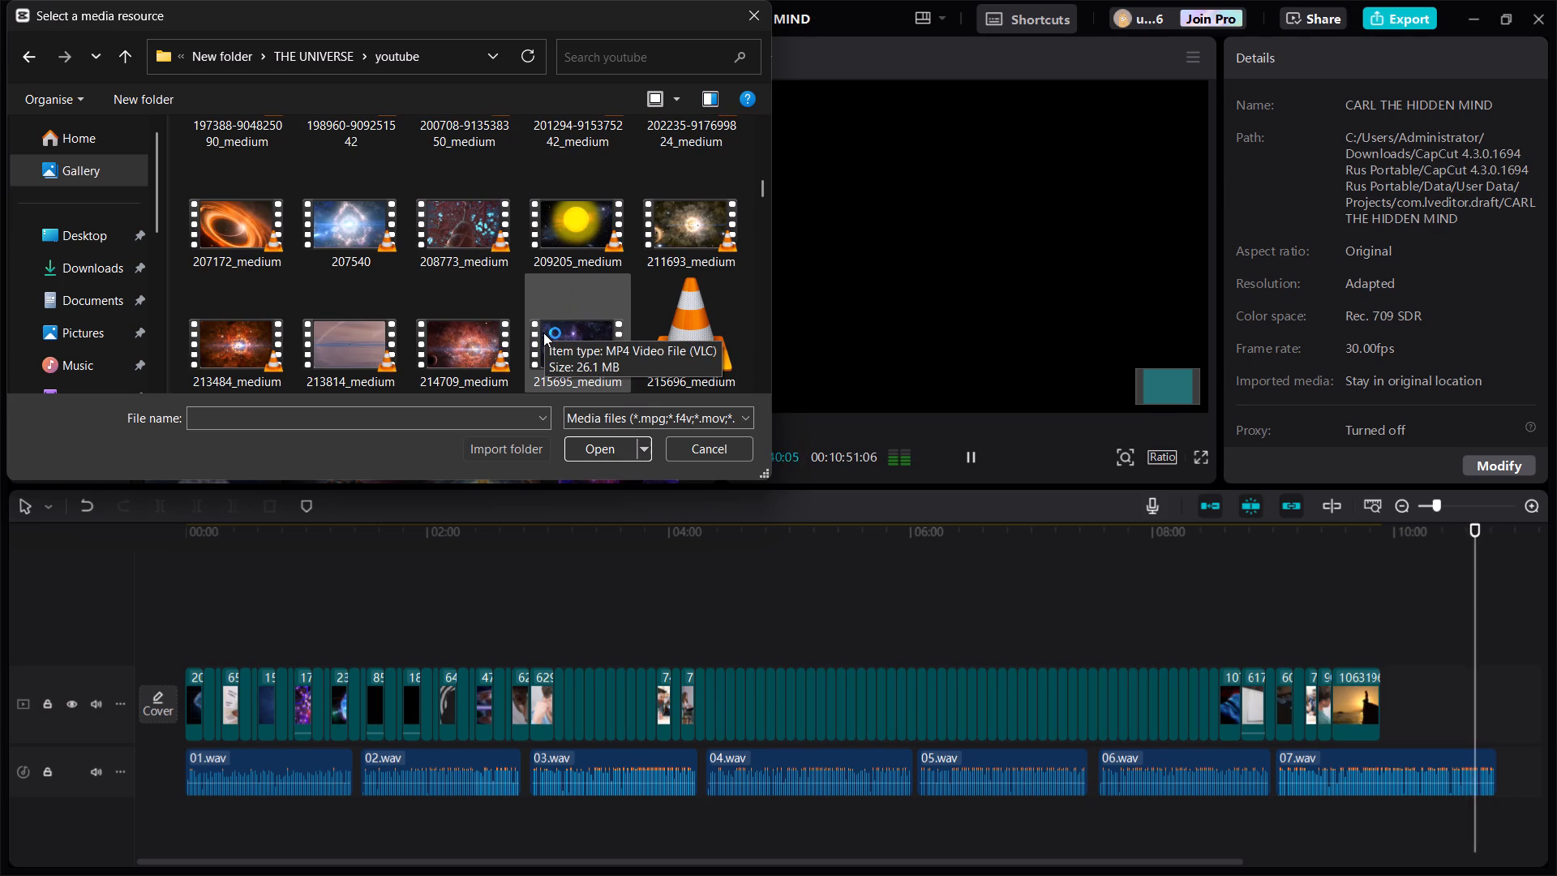
{"action": "scroll", "coordinate": [543, 326], "scroll_direction": "down", "scroll_amount": 1}
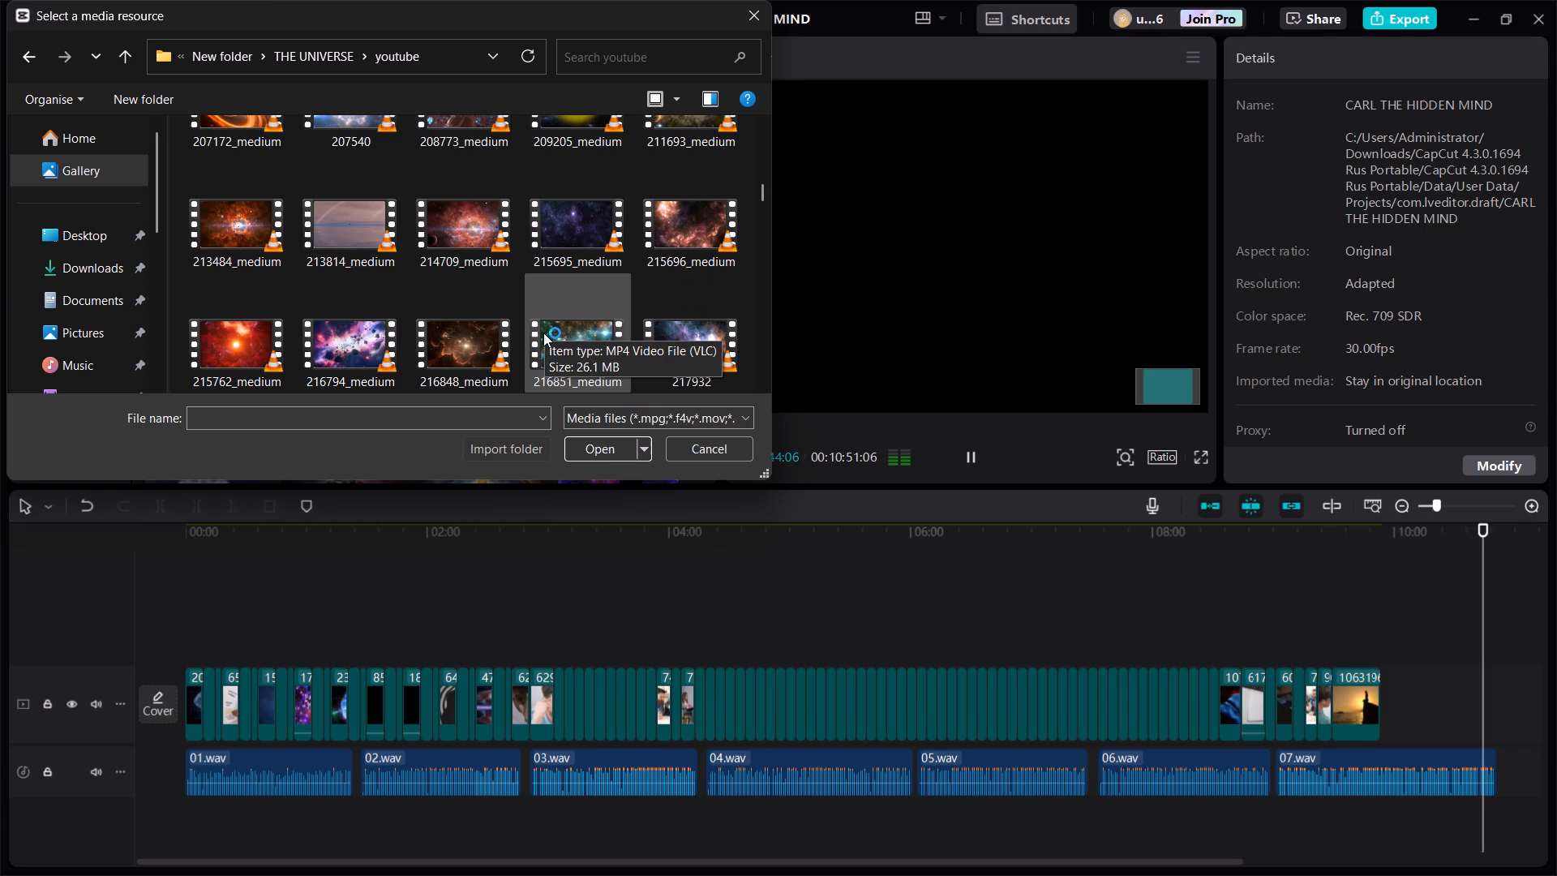
{"action": "scroll", "coordinate": [543, 320], "scroll_direction": "down", "scroll_amount": 1}
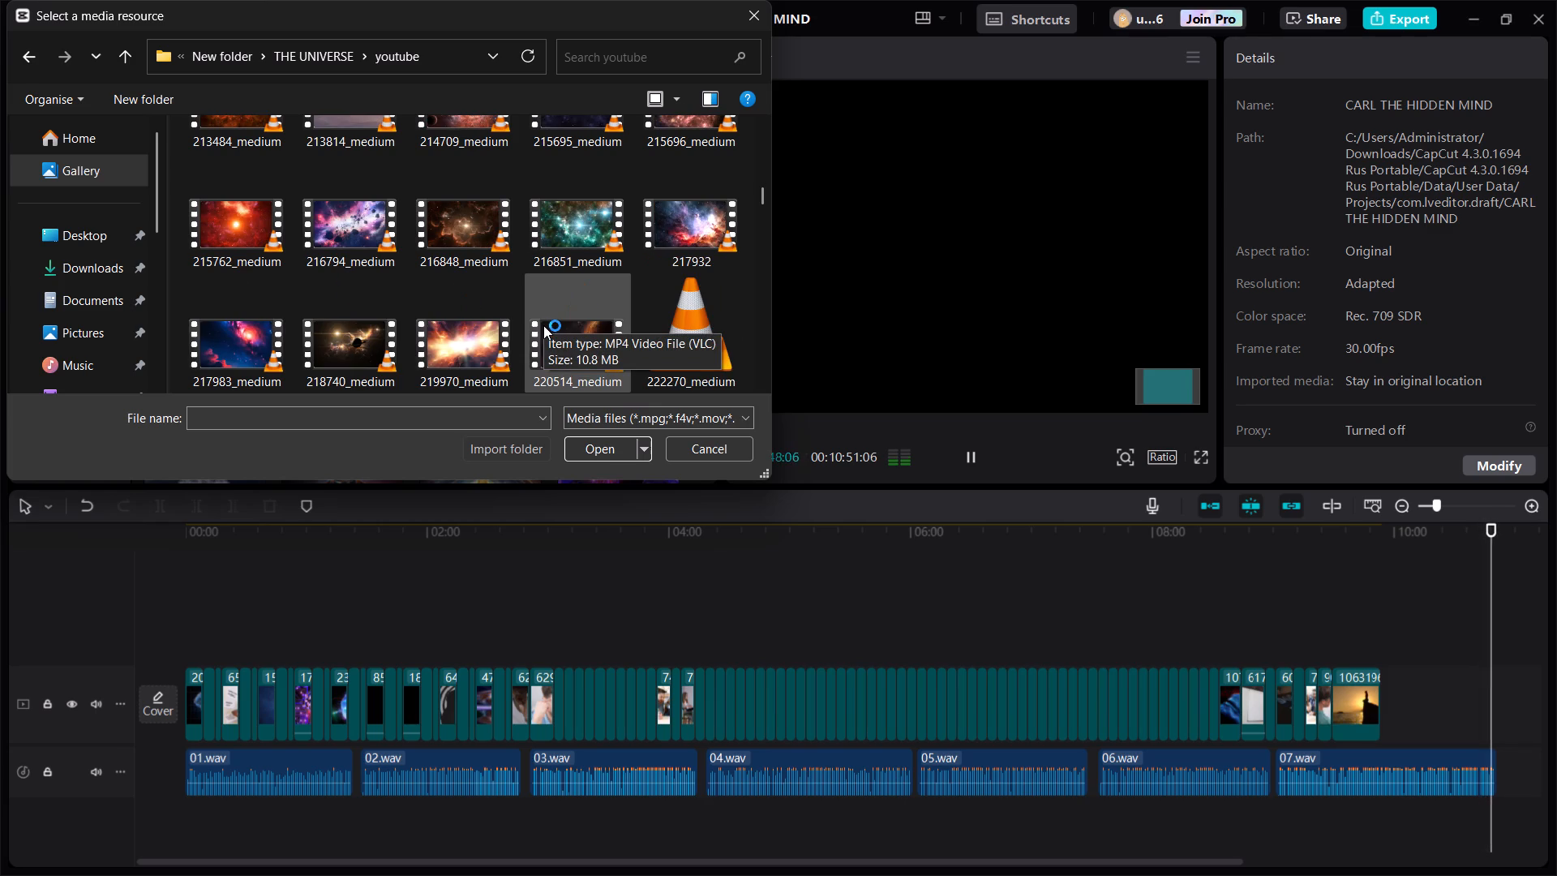
{"action": "scroll", "coordinate": [543, 319], "scroll_direction": "down", "scroll_amount": 1}
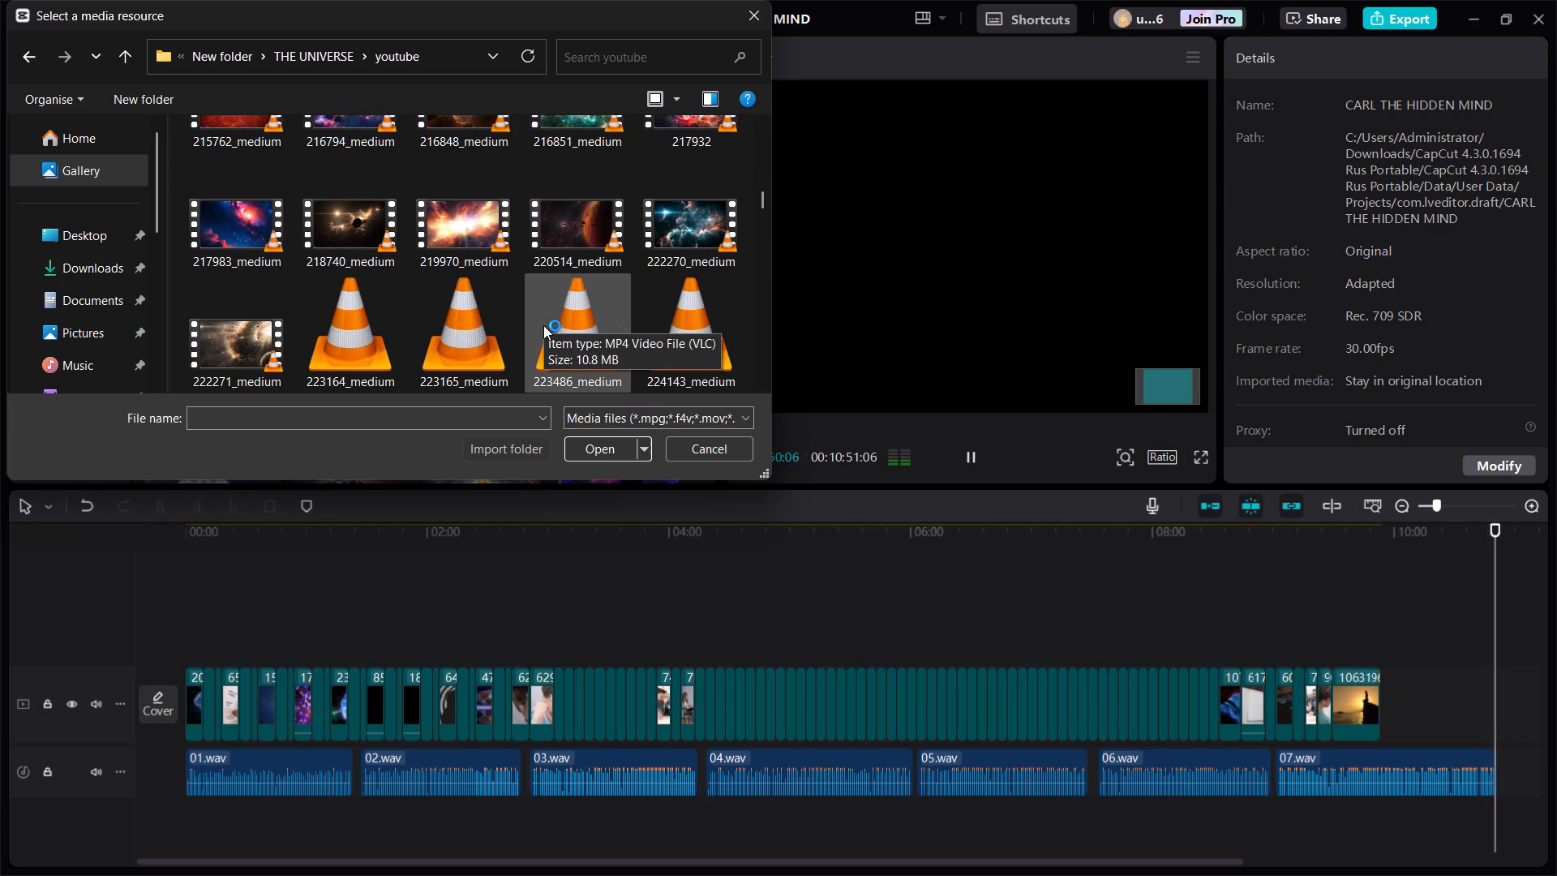
{"action": "scroll", "coordinate": [543, 319], "scroll_direction": "down", "scroll_amount": 1}
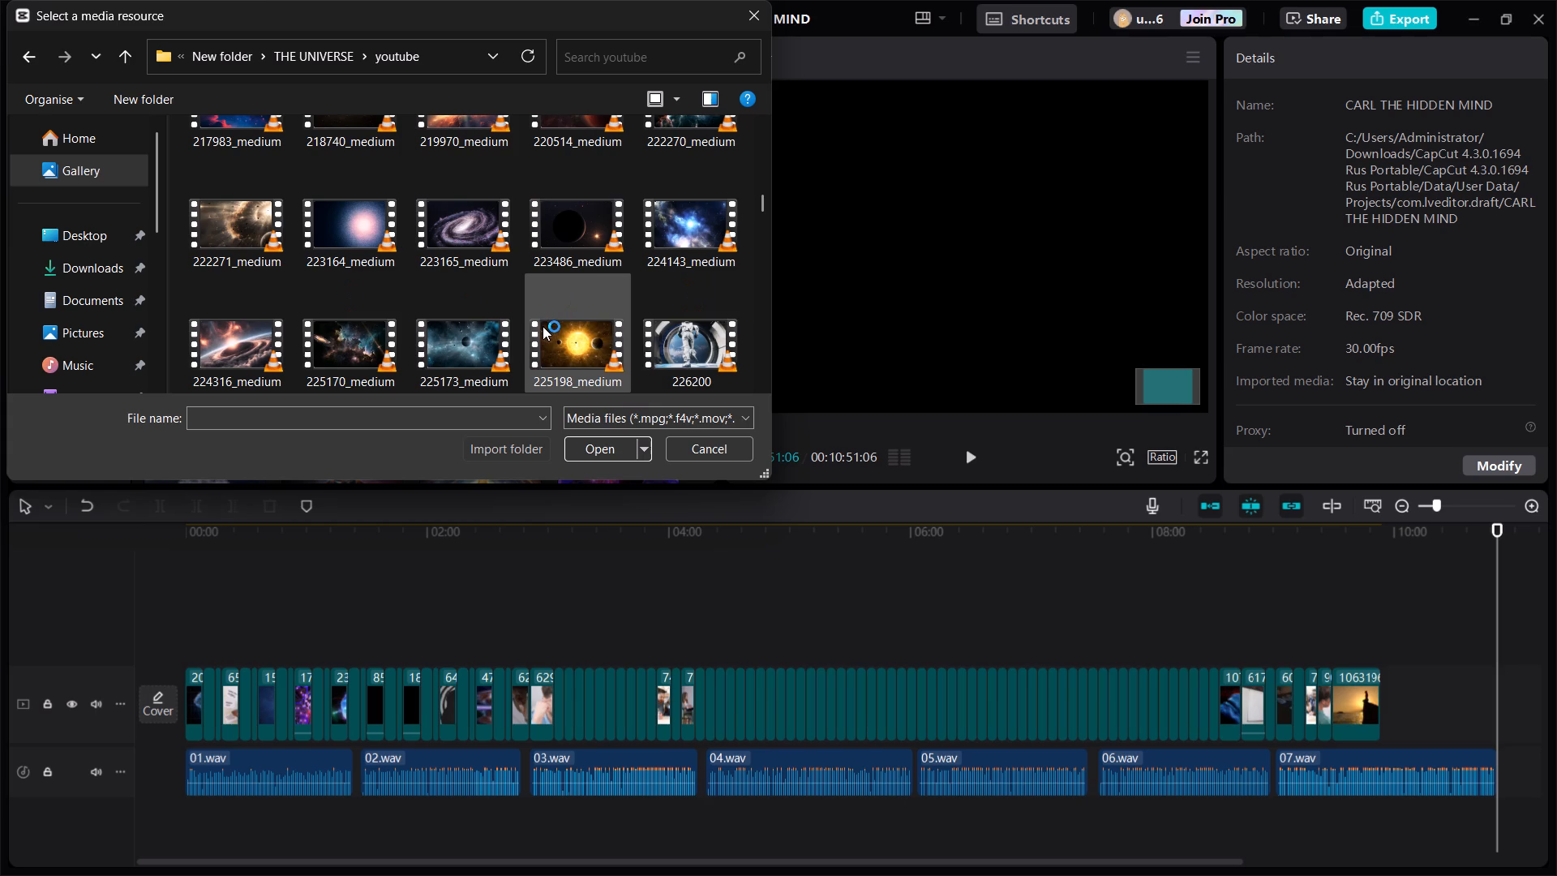
Import the space videos 225170_medium, 233599_medium and 856987-hd_1920_1080_24fps from the youtube folder together.
{"action": "left_click", "coordinate": [388, 362], "text": "ctrl"}
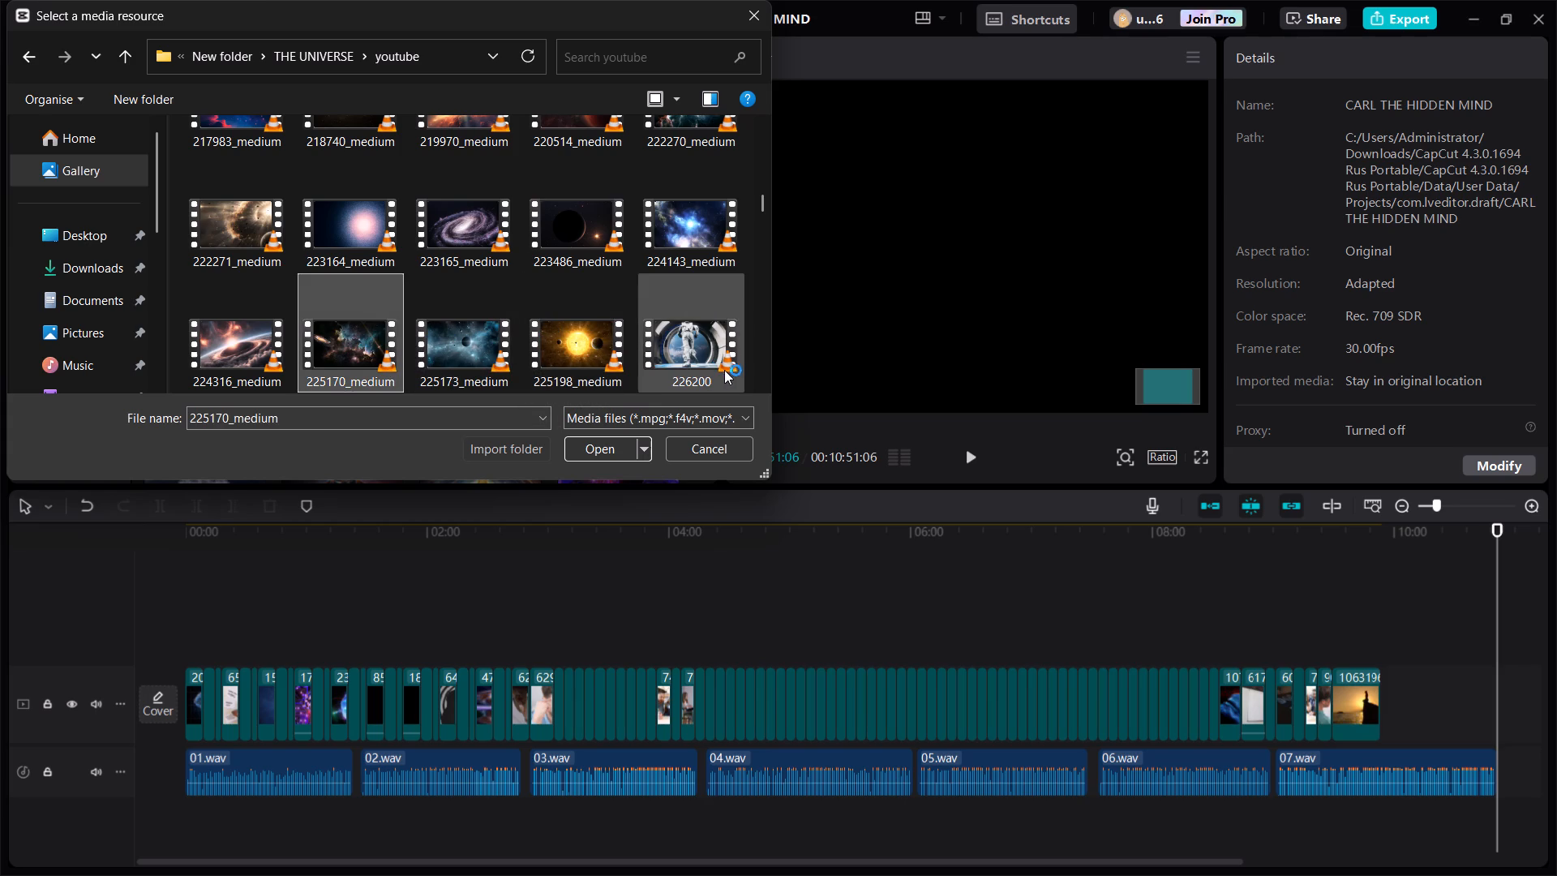
{"action": "left_click", "coordinate": [764, 383], "text": "ctrl"}
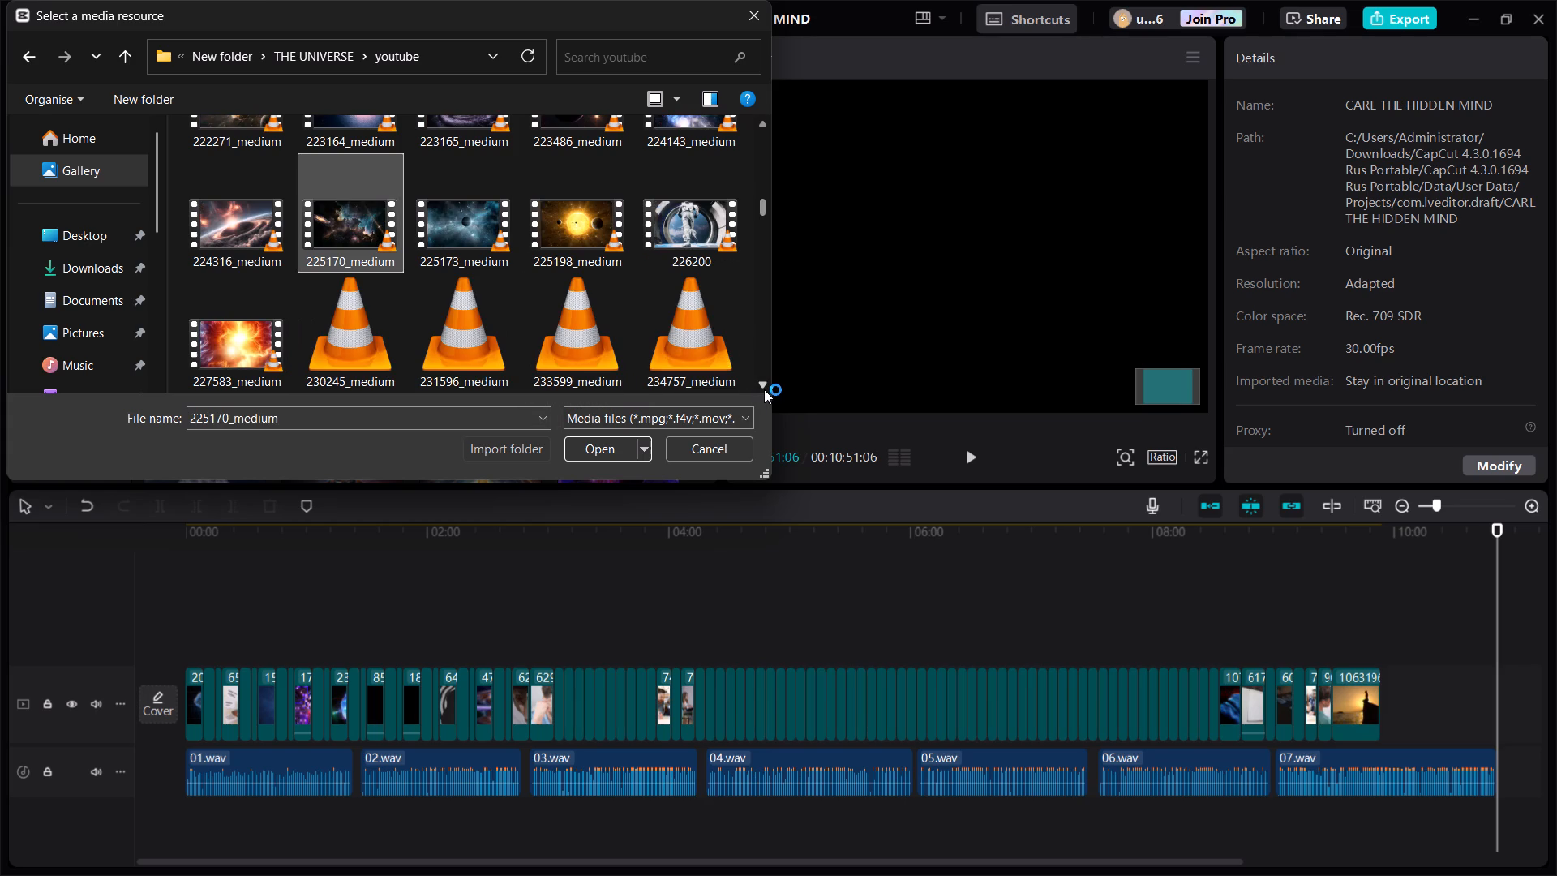
{"action": "left_click", "coordinate": [764, 383], "text": "ctrl"}
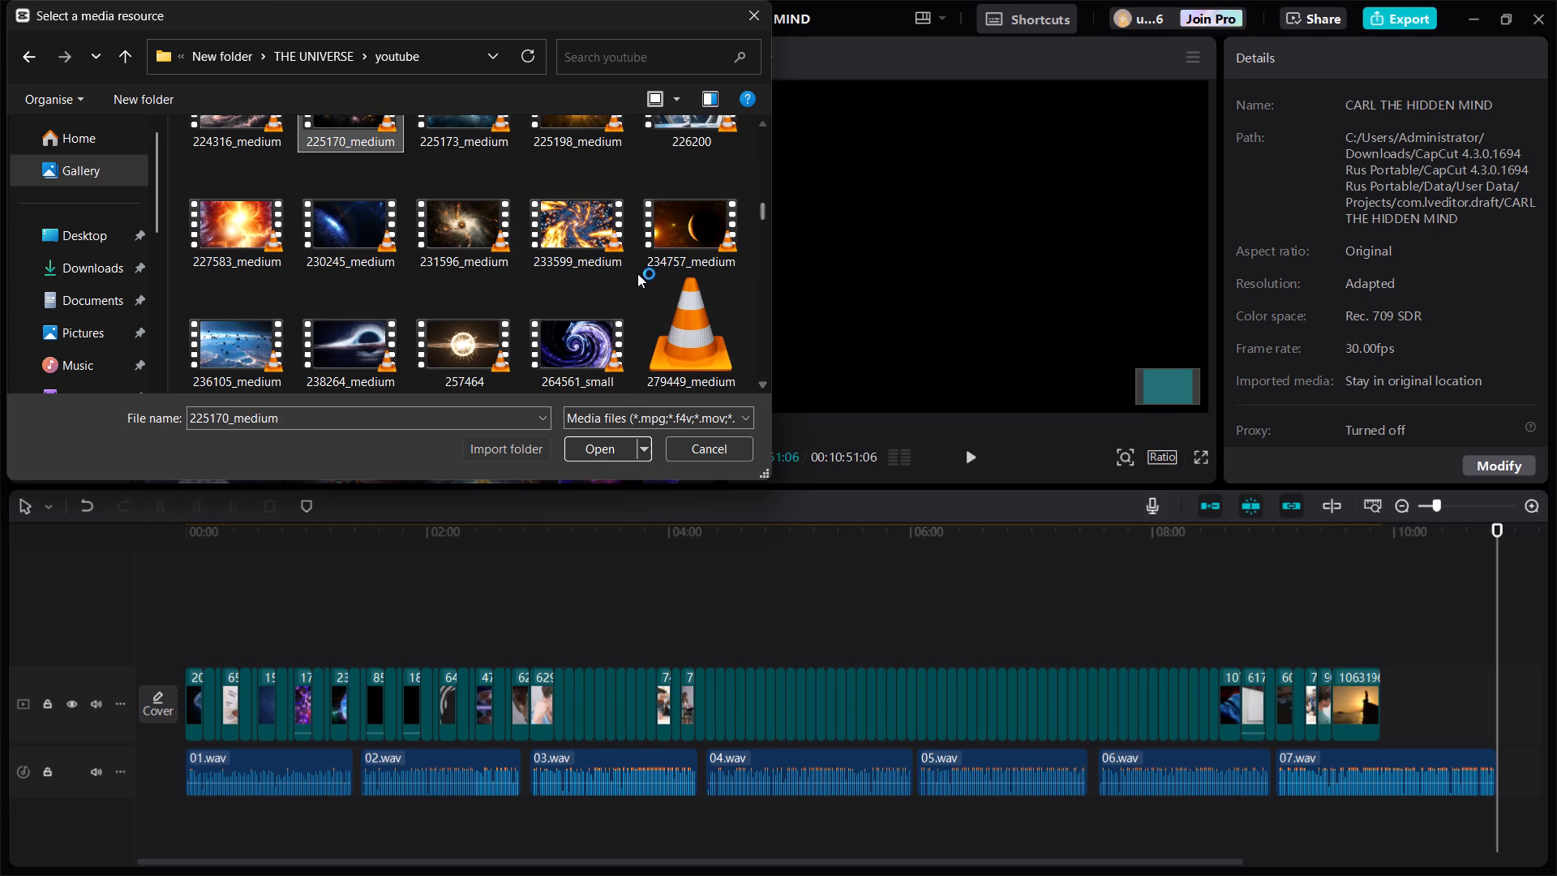
{"action": "left_click", "coordinate": [599, 244], "text": "ctrl"}
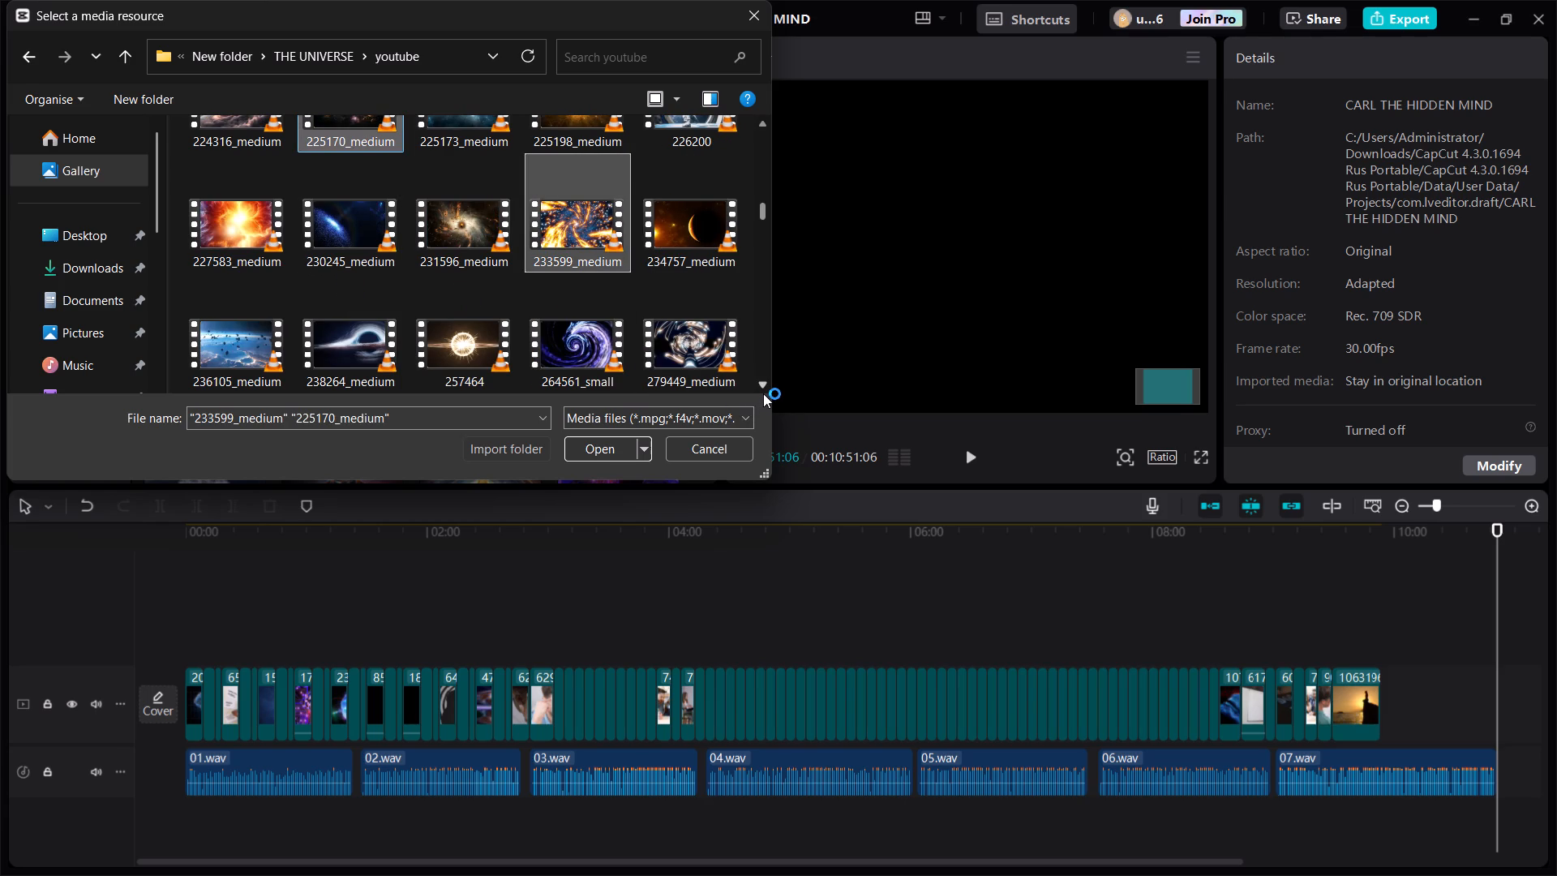
{"action": "left_click", "coordinate": [763, 387], "text": "ctrl"}
{"action": "left_click", "coordinate": [763, 387], "text": "ctrl"}
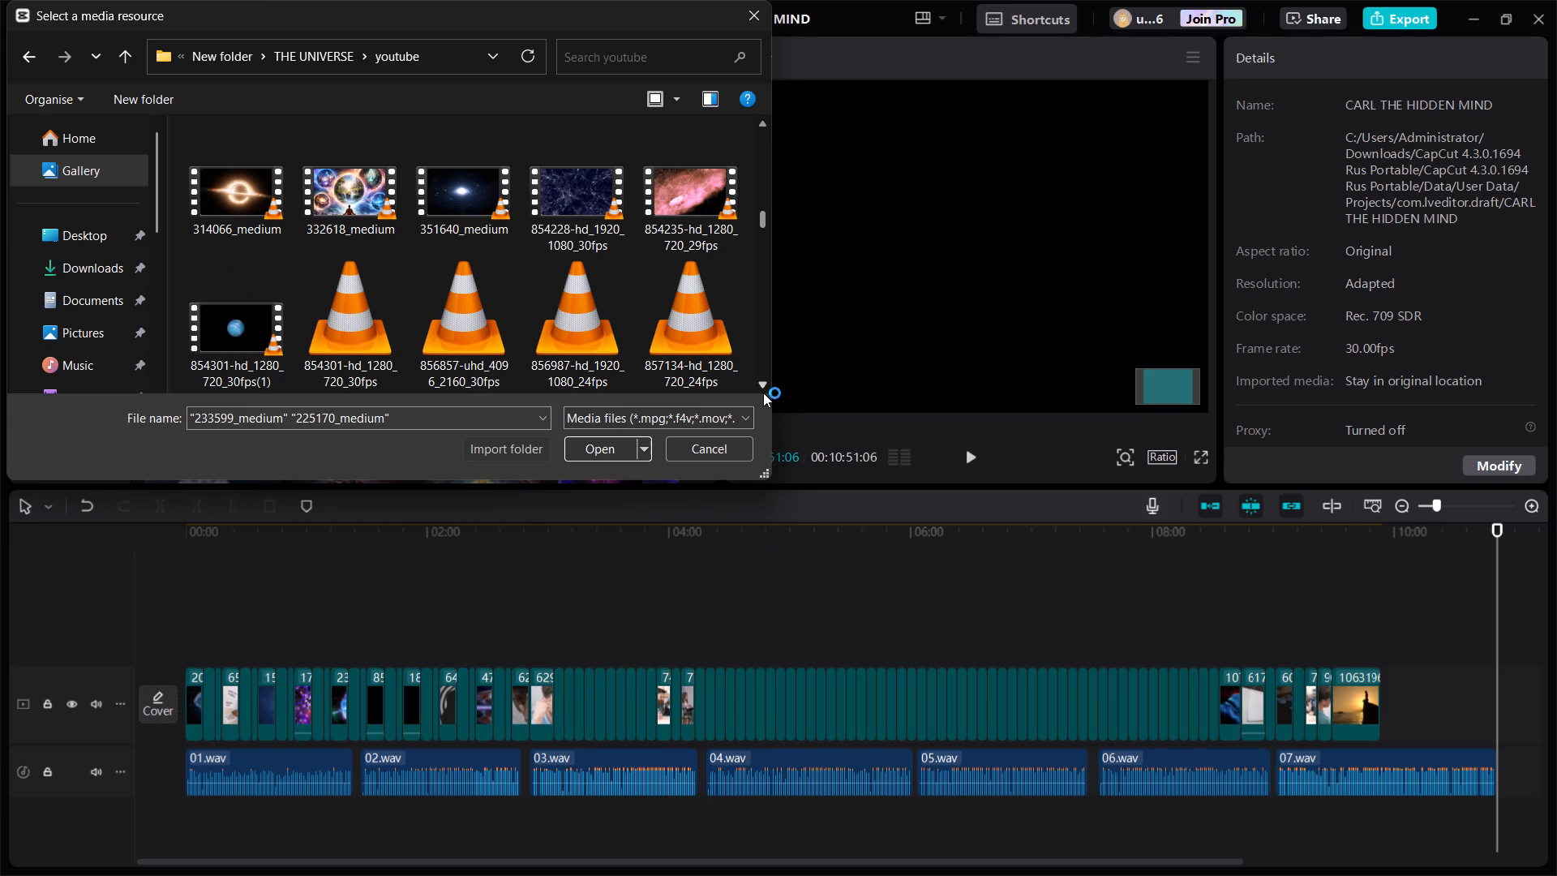
{"action": "left_click", "coordinate": [766, 378], "text": "ctrl"}
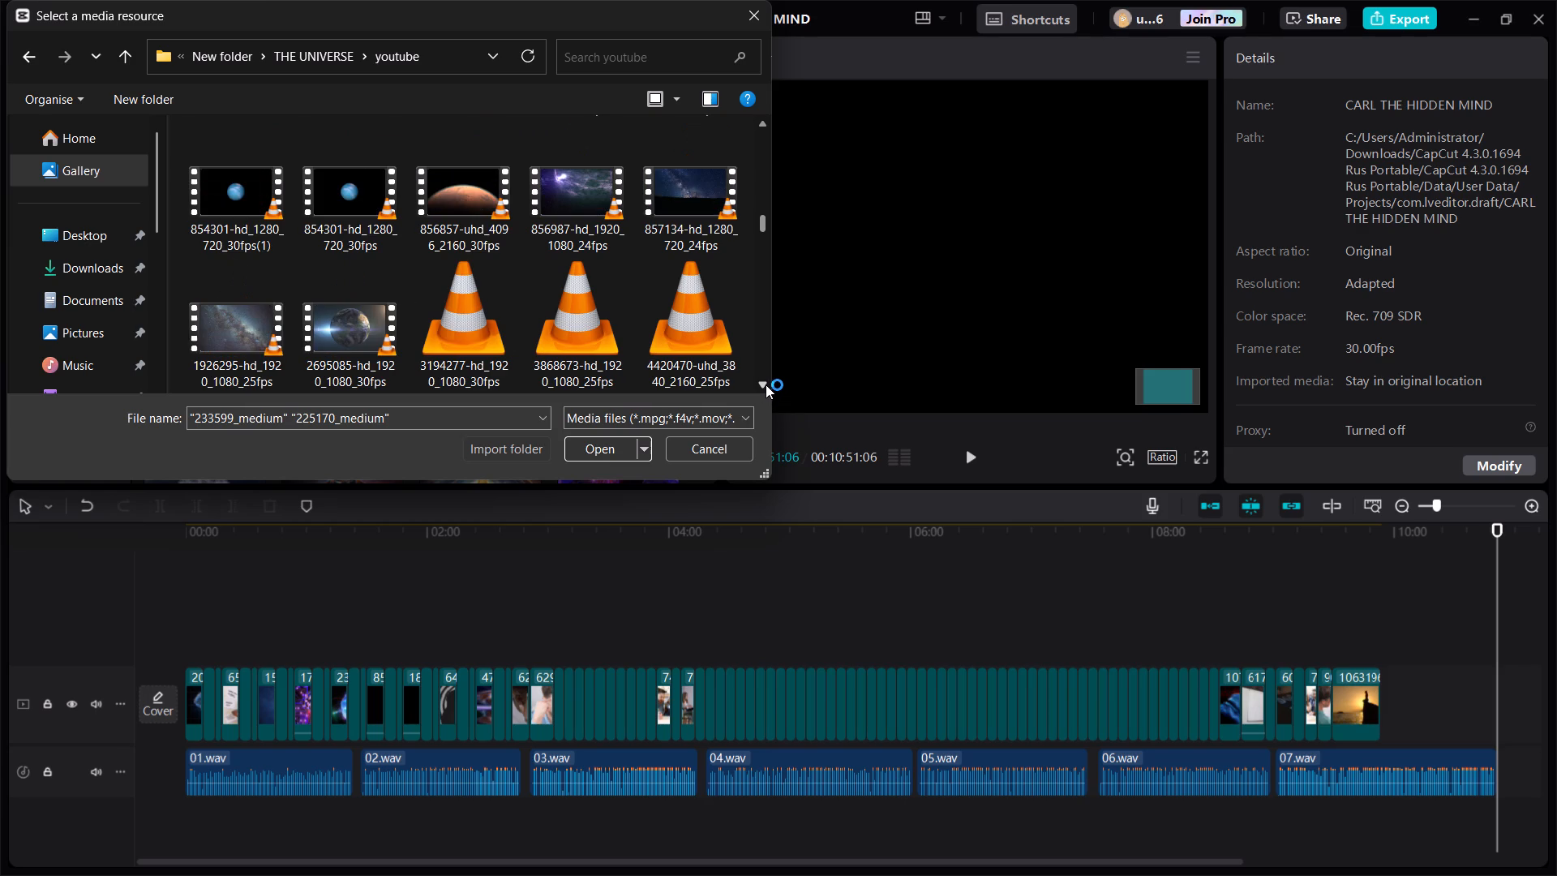
{"action": "left_click", "coordinate": [583, 209], "text": "ctrl"}
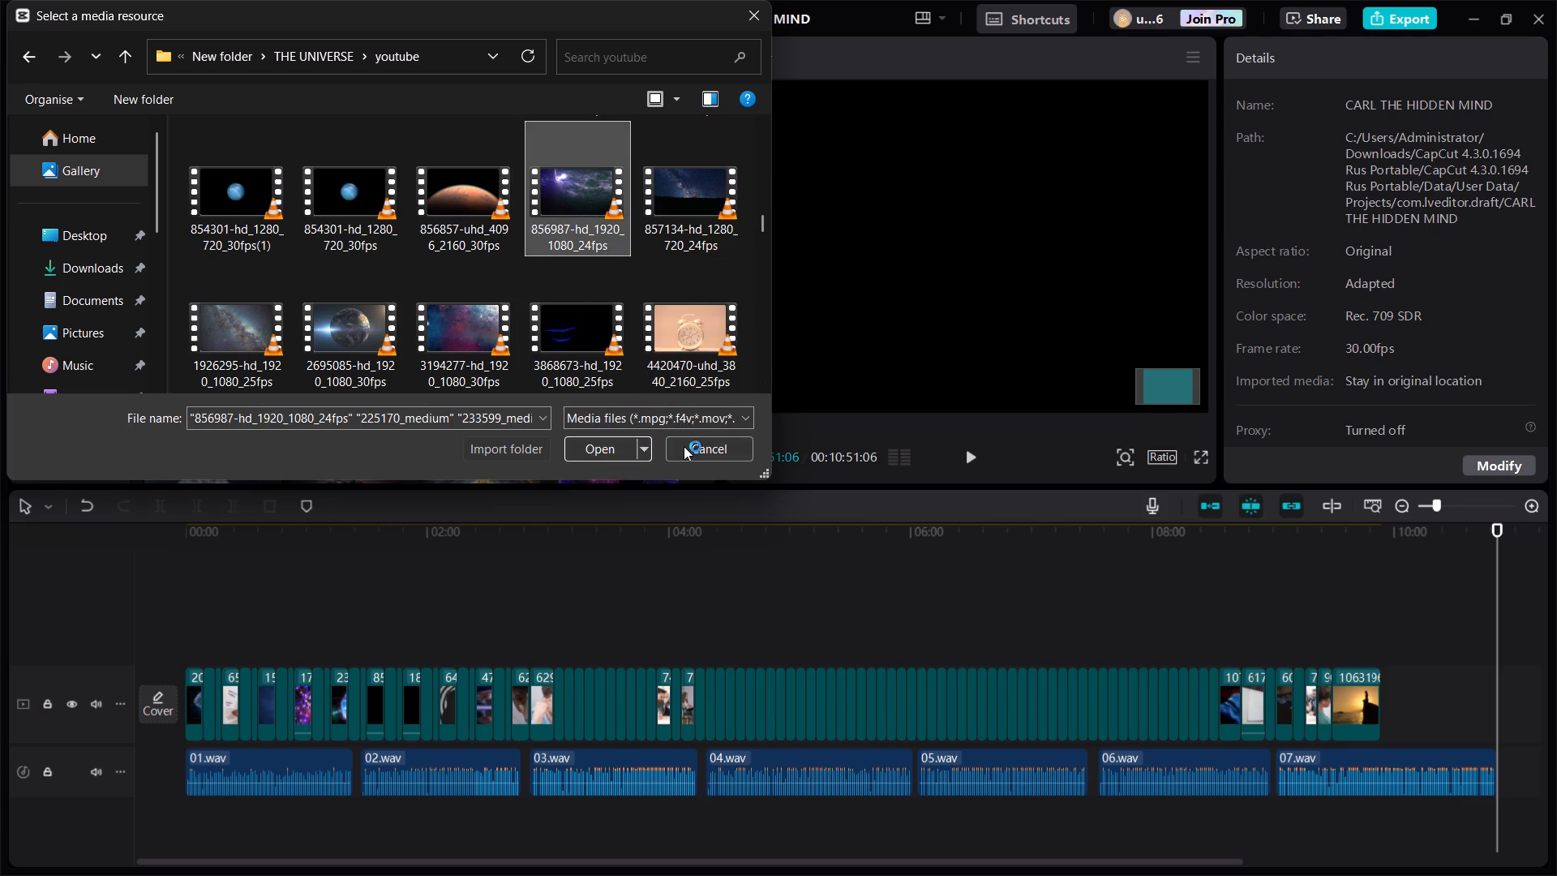
{"action": "left_click", "coordinate": [624, 457]}
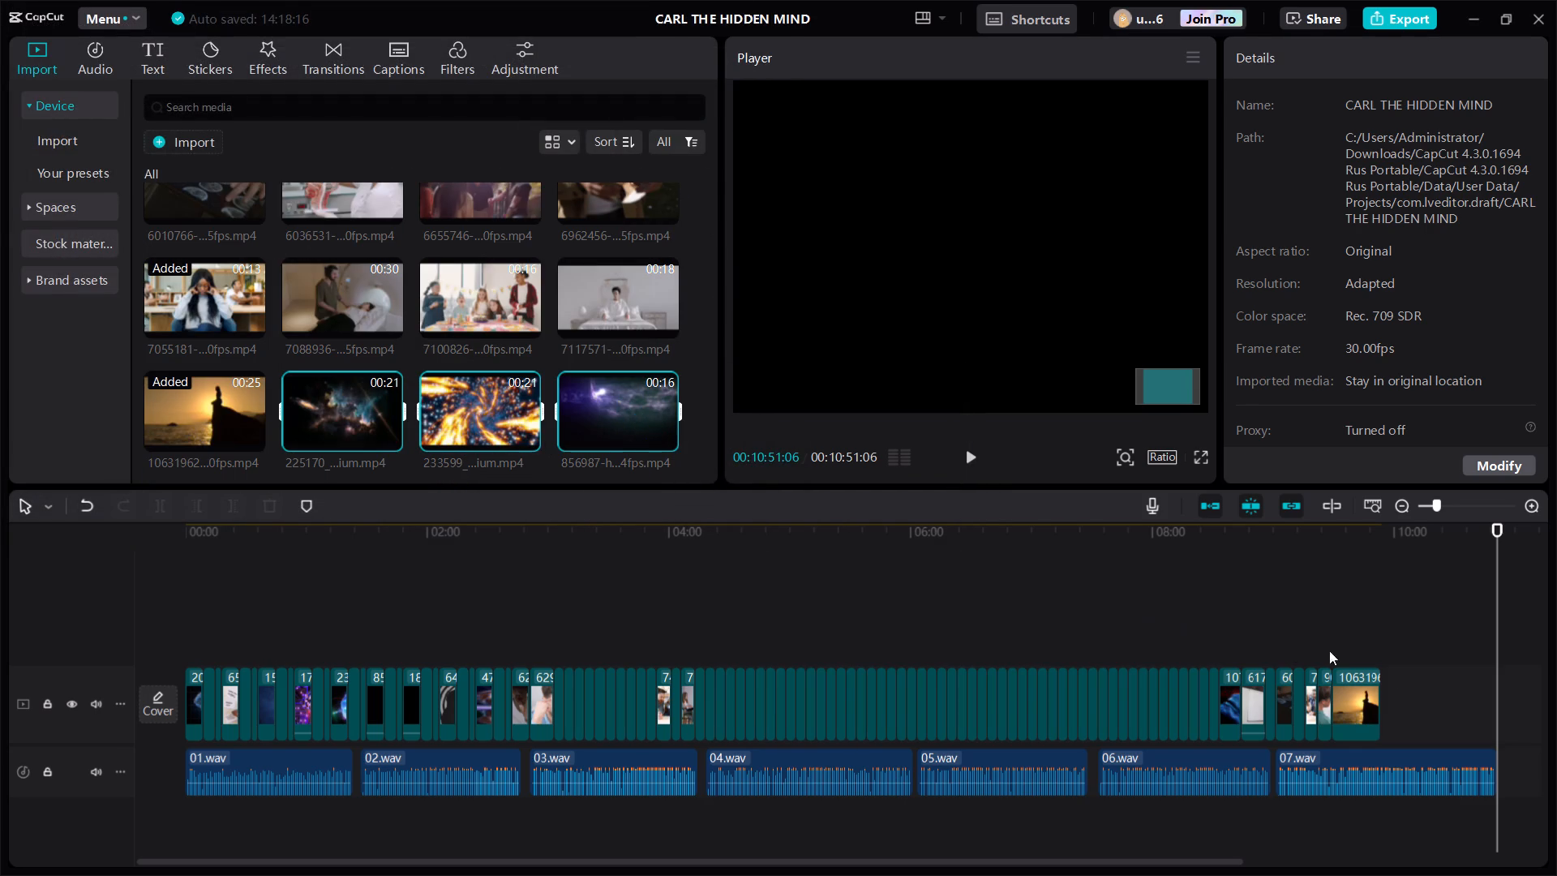
Insert the 225170 nebula clip at 00:09:29:10, between the inkblot-test clip and the sunset silhouette clip.
{"action": "left_click", "coordinate": [1380, 631]}
{"action": "left_click", "coordinate": [1327, 621]}
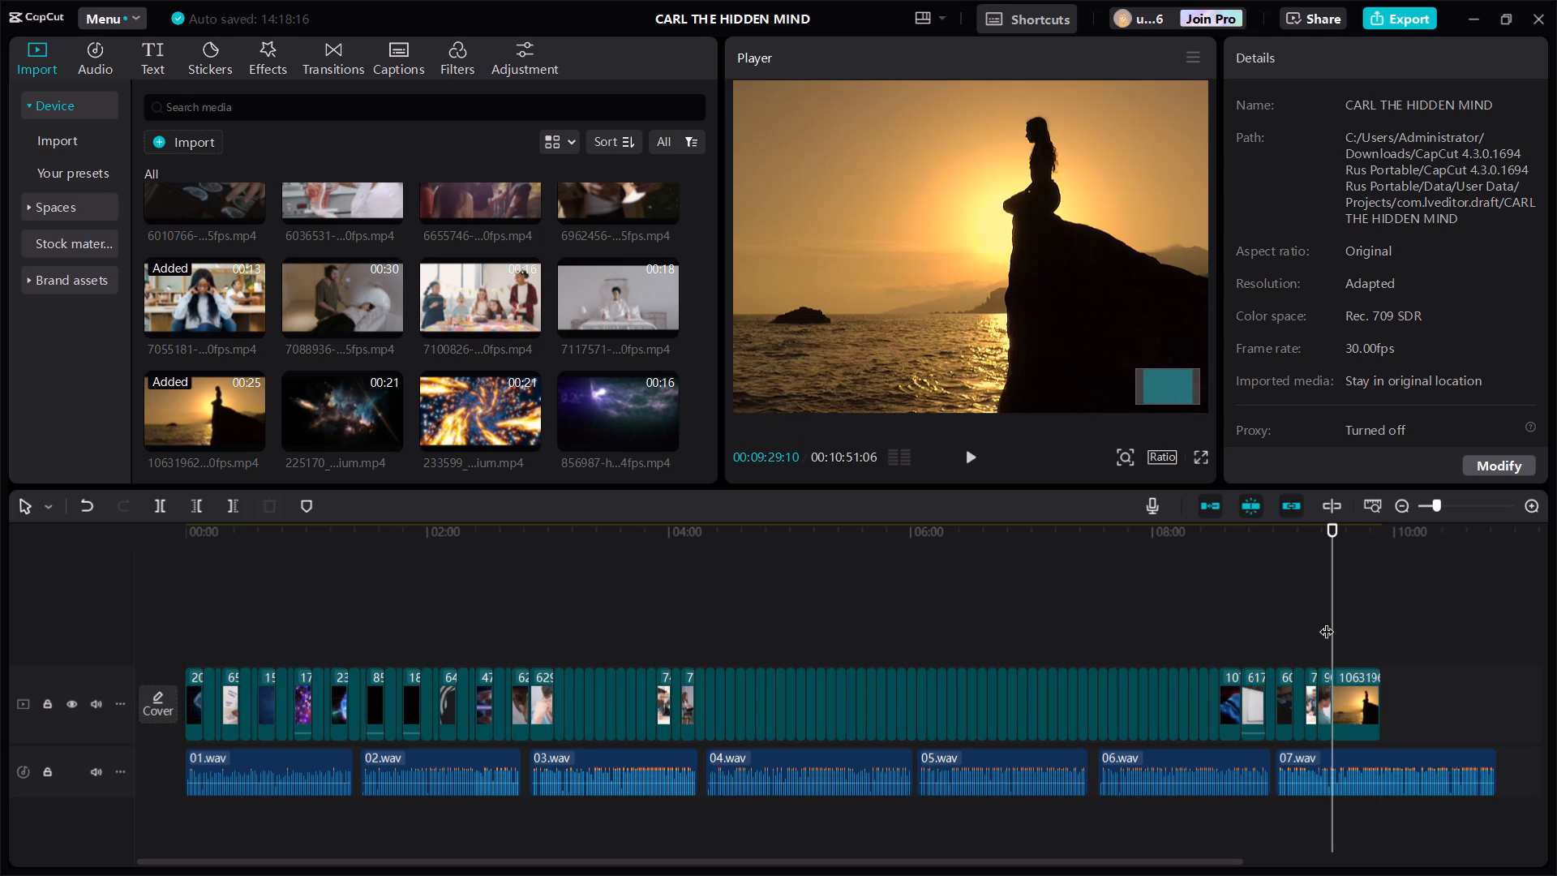
{"action": "left_click", "coordinate": [383, 436]}
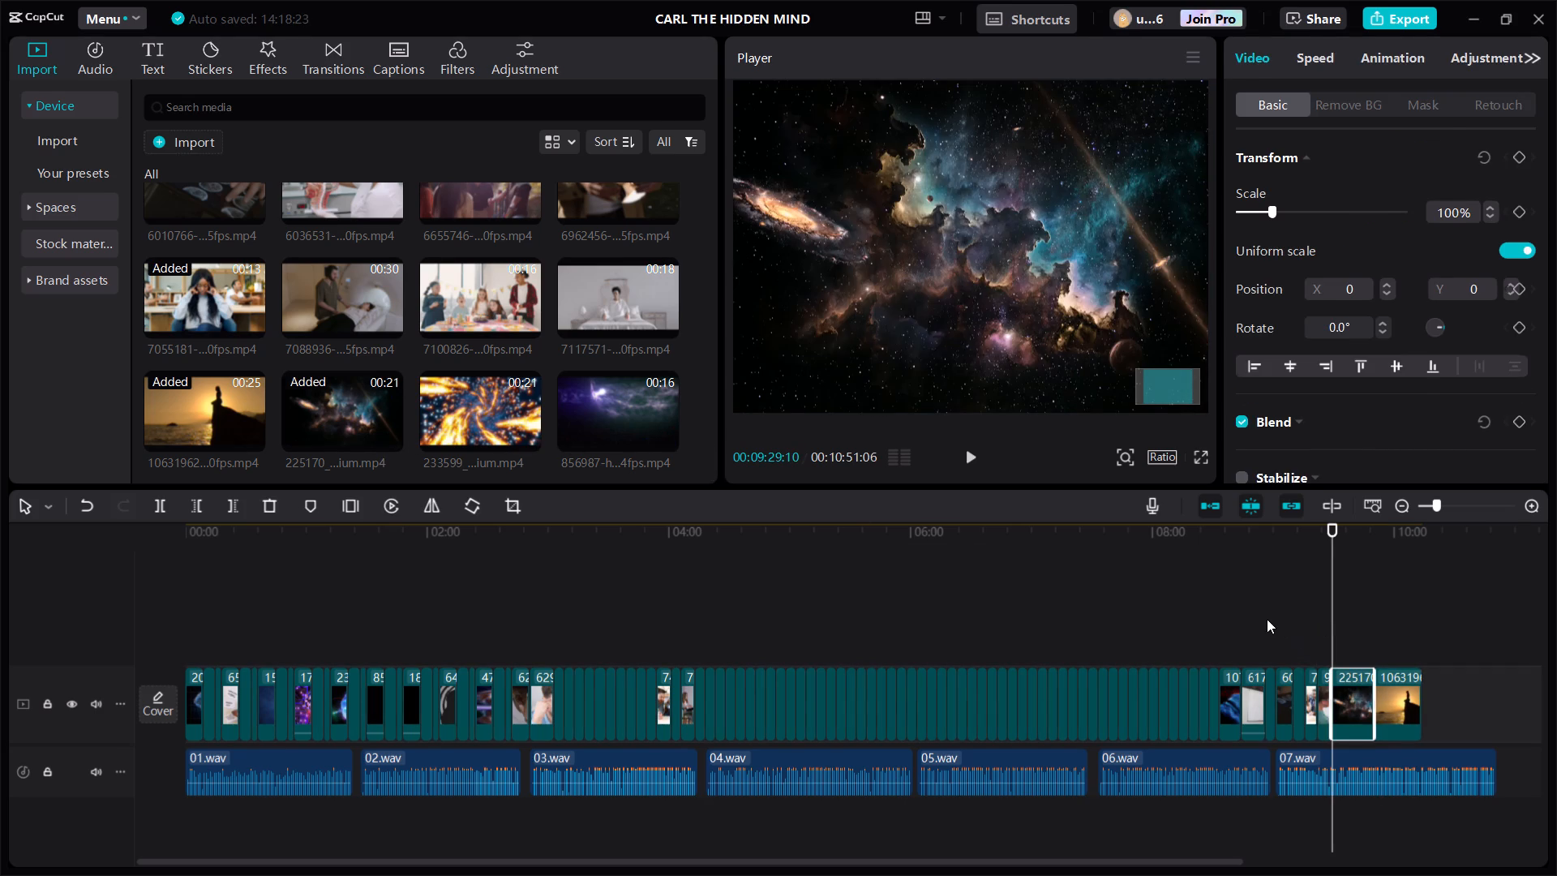
Play the timeline from 00:08:56:07 to review the footage against the 07.wav narration.
{"action": "left_click", "coordinate": [1267, 619]}
{"action": "left_click", "coordinate": [964, 460]}
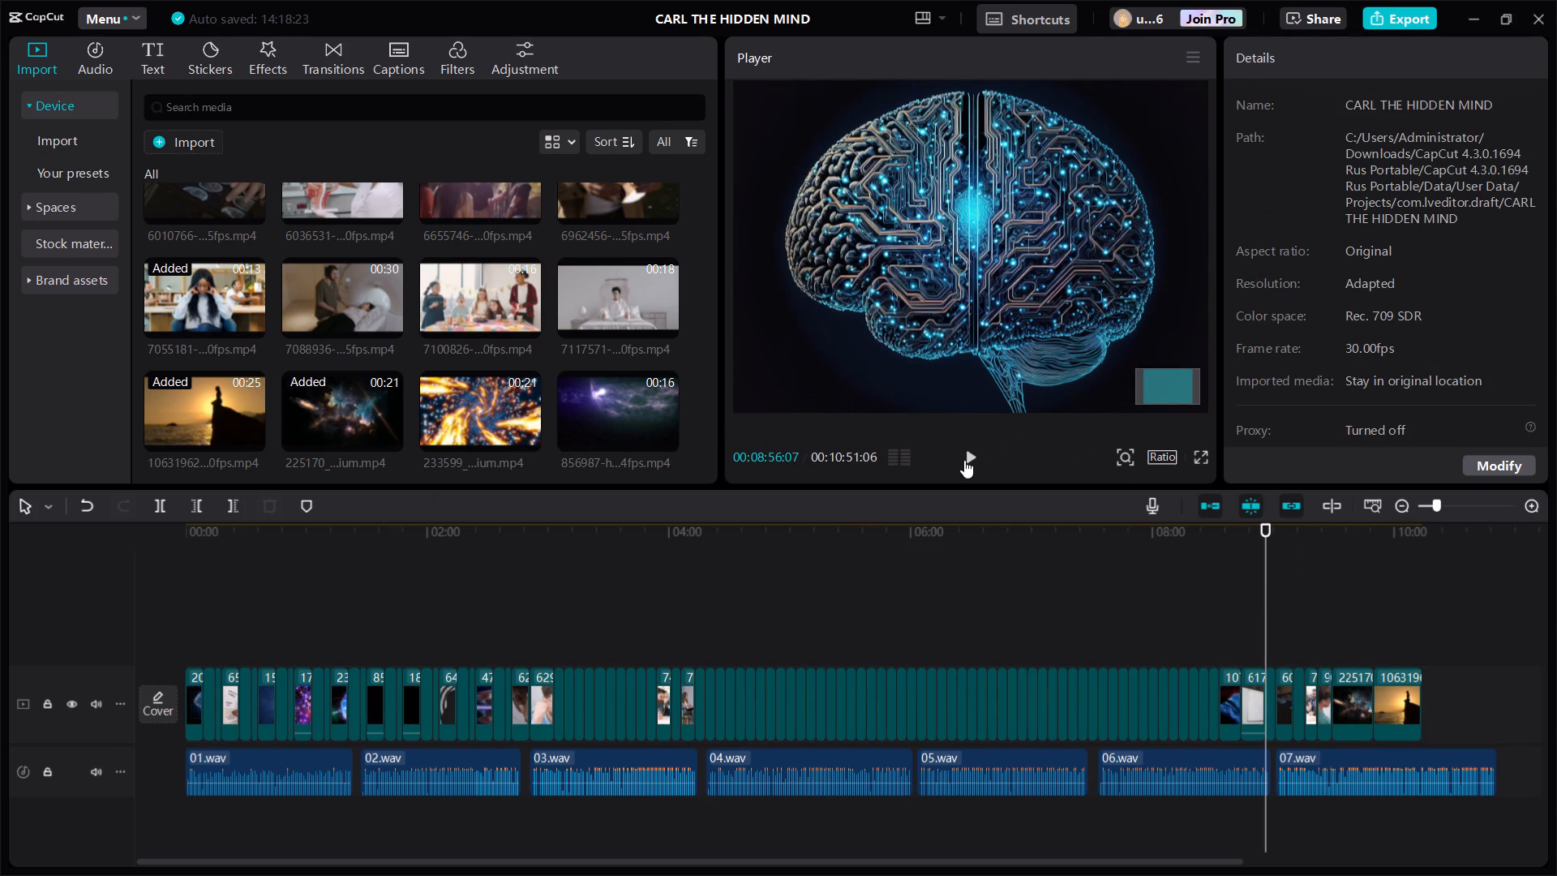
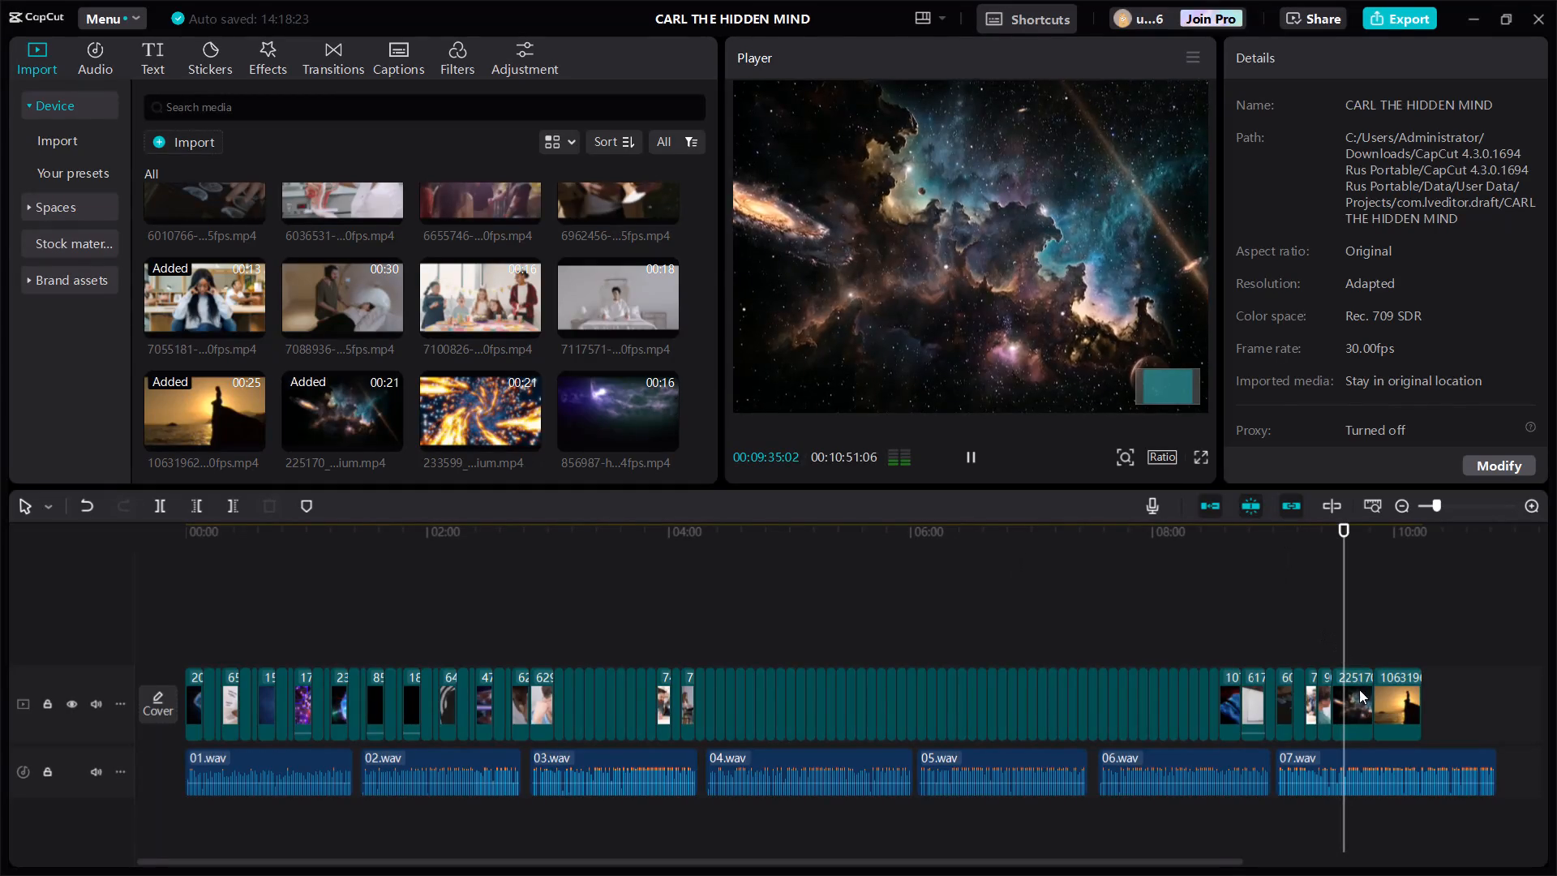
Cut off the part of the 225170 nebula clip after 00:09:43:18 so the sunset silhouette clip follows directly.
{"action": "left_click", "coordinate": [1361, 694]}
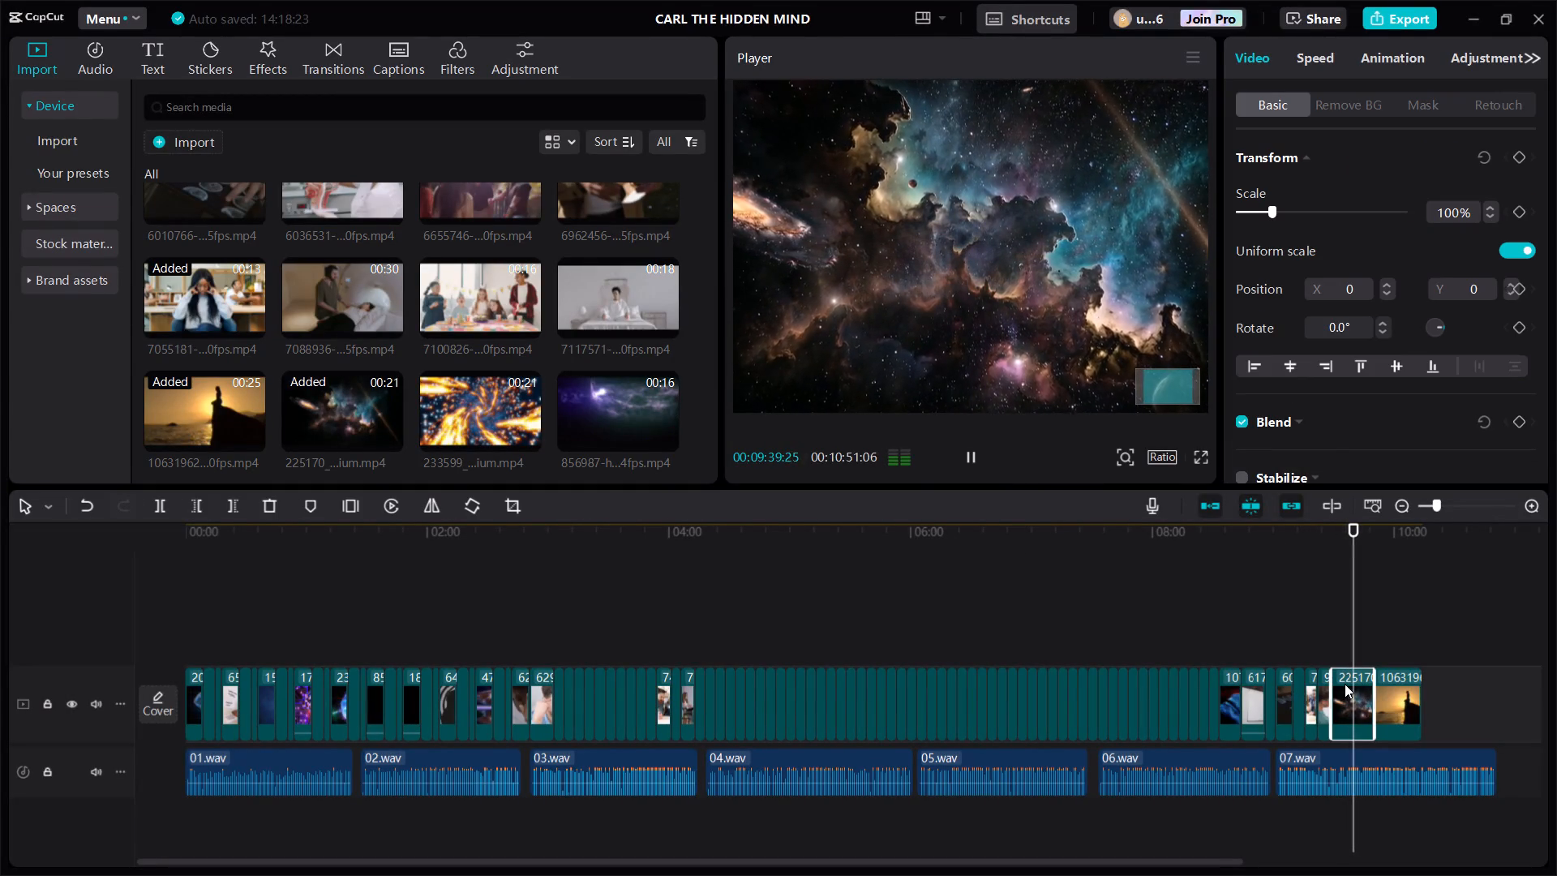
{"action": "left_click", "coordinate": [235, 509]}
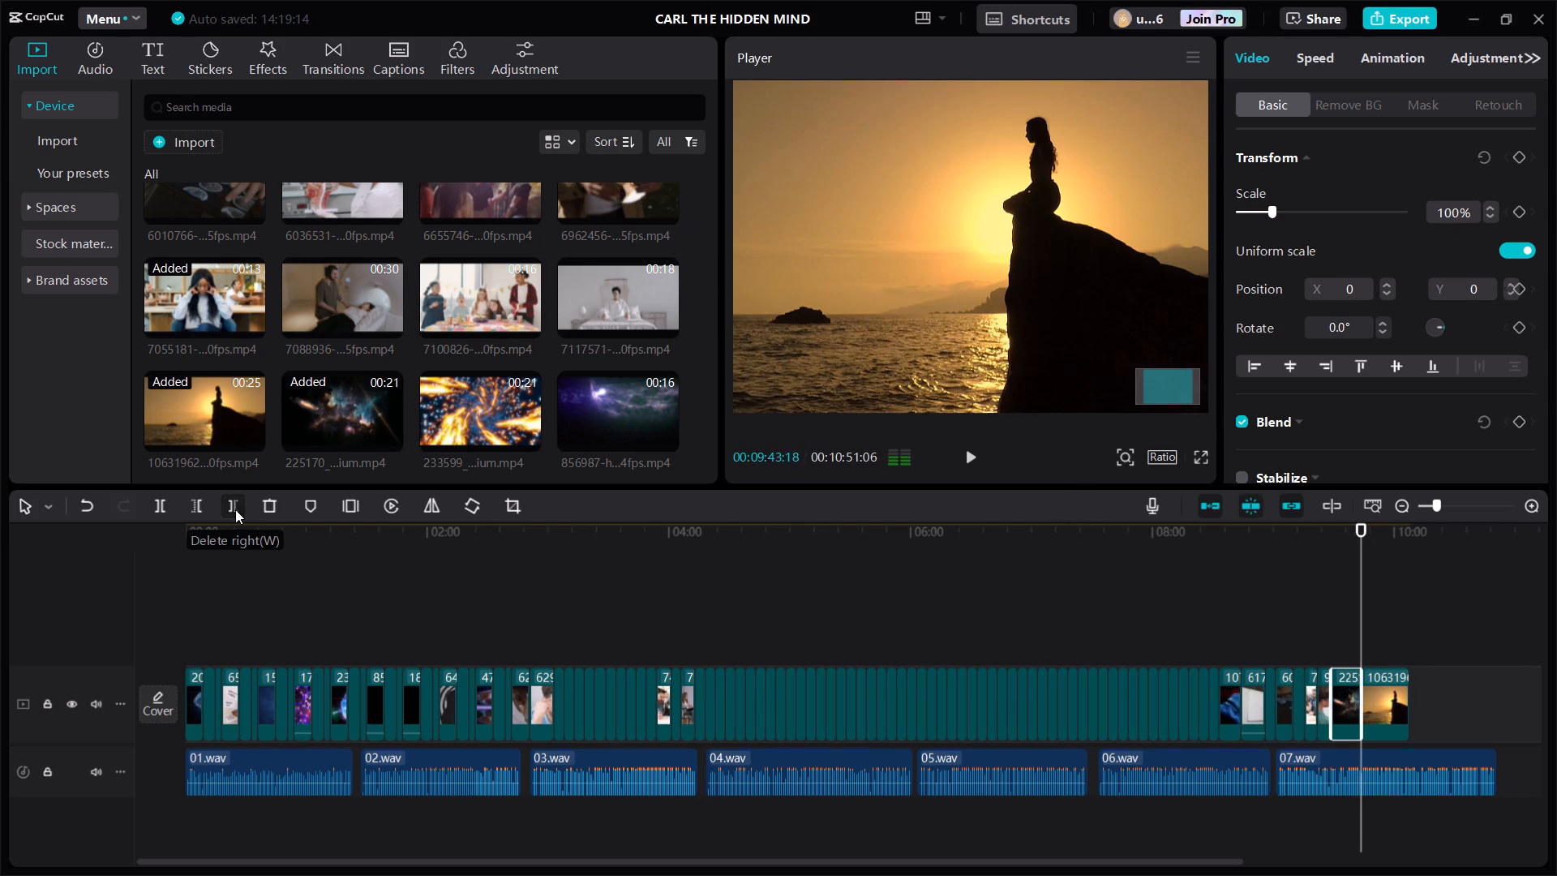
Play on from 00:09:43:18, and replay from about 00:09:01:07 to review the footage against the 07.wav narration.
{"action": "left_click", "coordinate": [963, 453]}
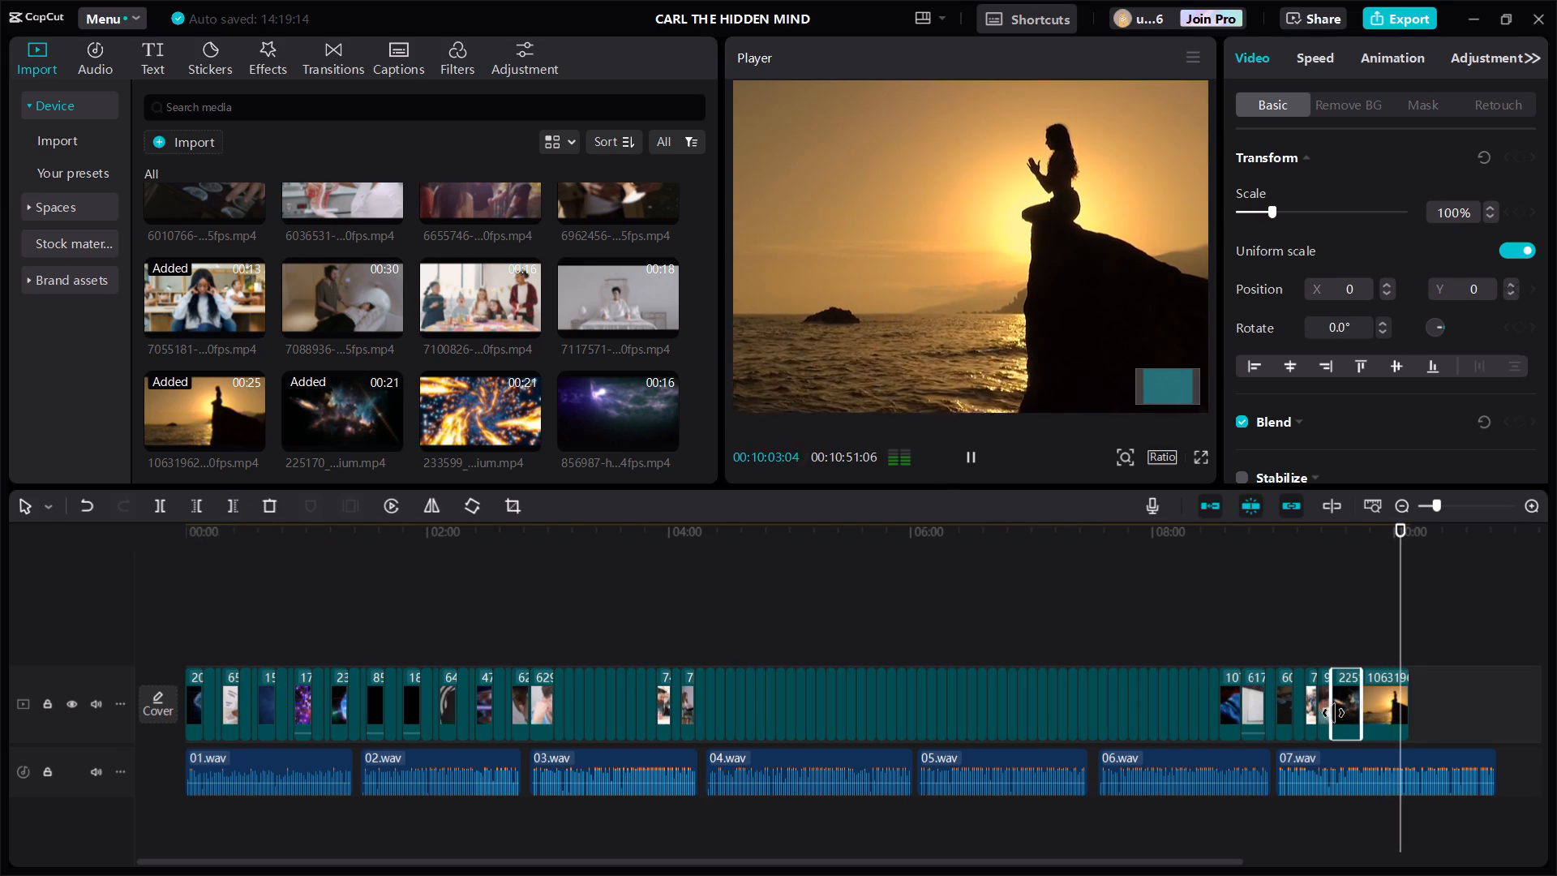
{"action": "left_click", "coordinate": [1277, 637]}
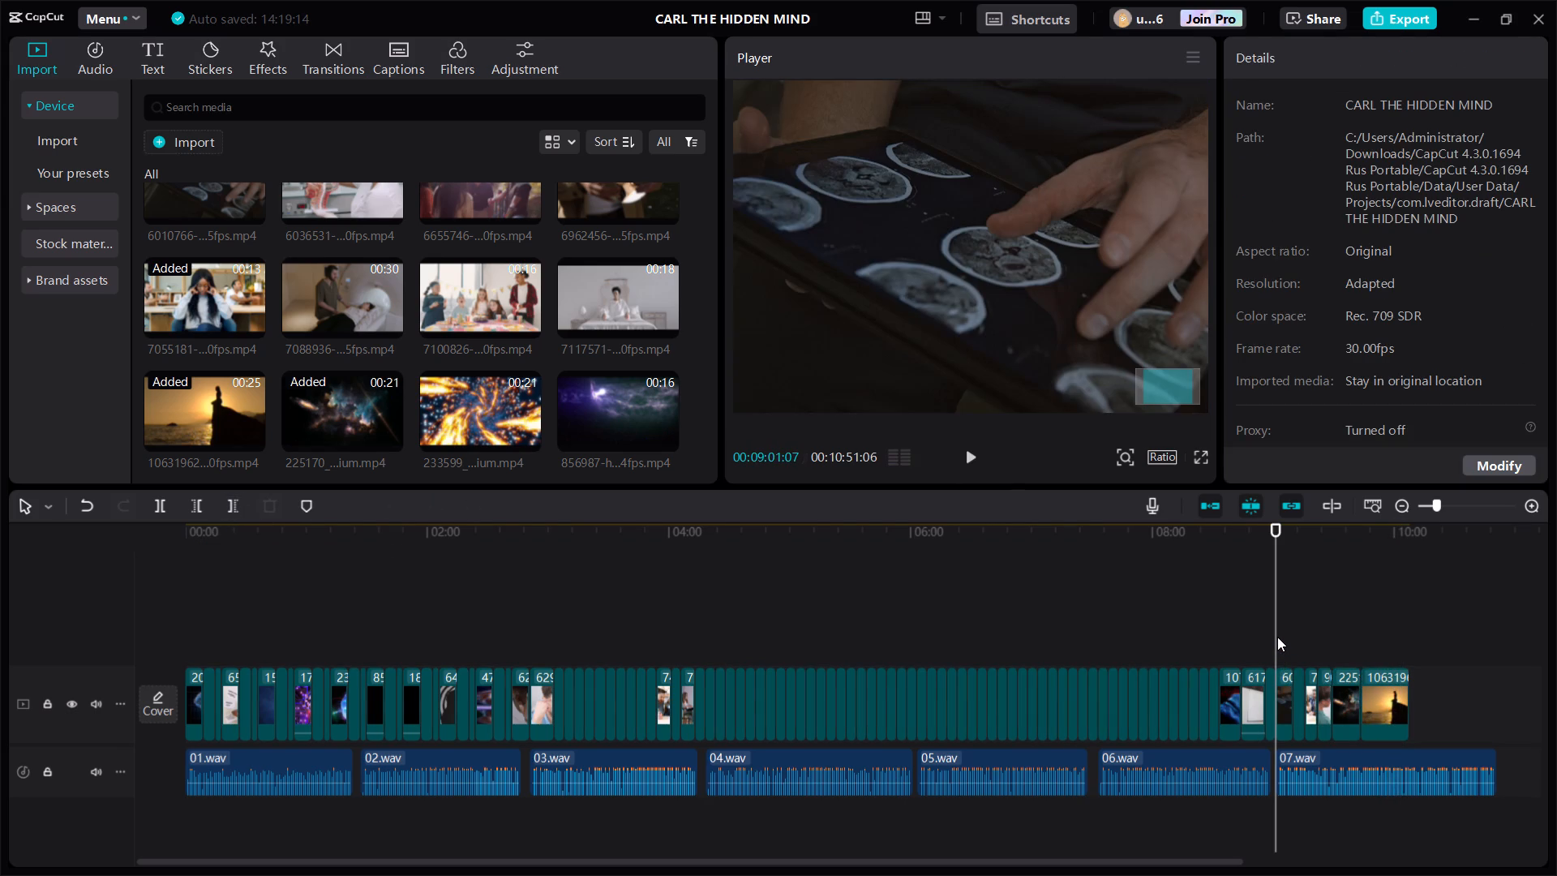
{"action": "key", "text": "Left"}
{"action": "key", "text": "space"}
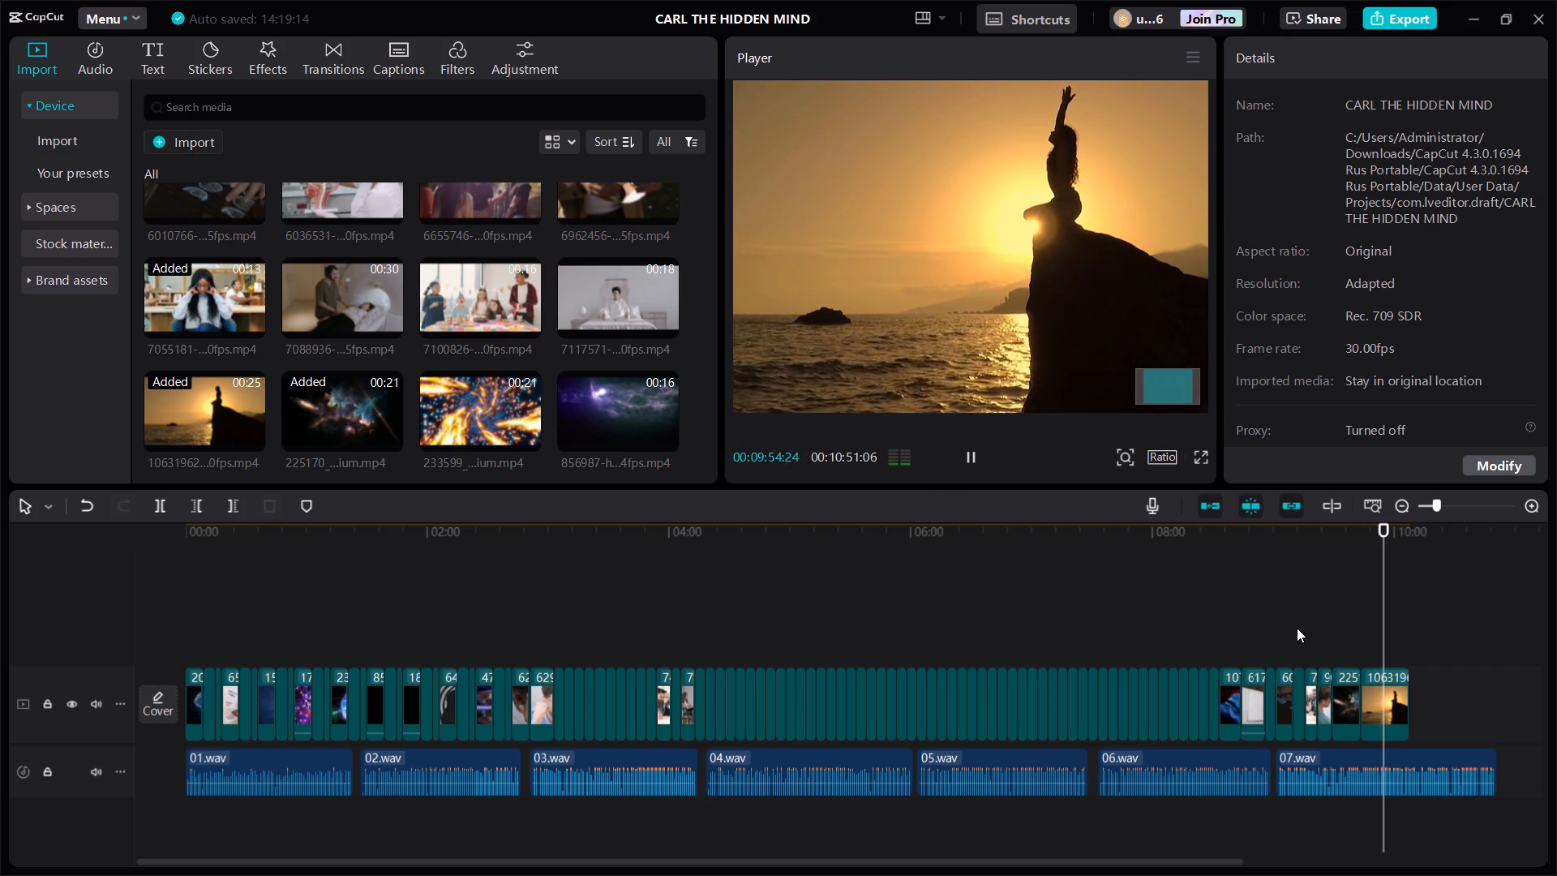
Cut off the part of the 10631962 sunset silhouette clip after 00:09:57:04.
{"action": "left_click", "coordinate": [1381, 706]}
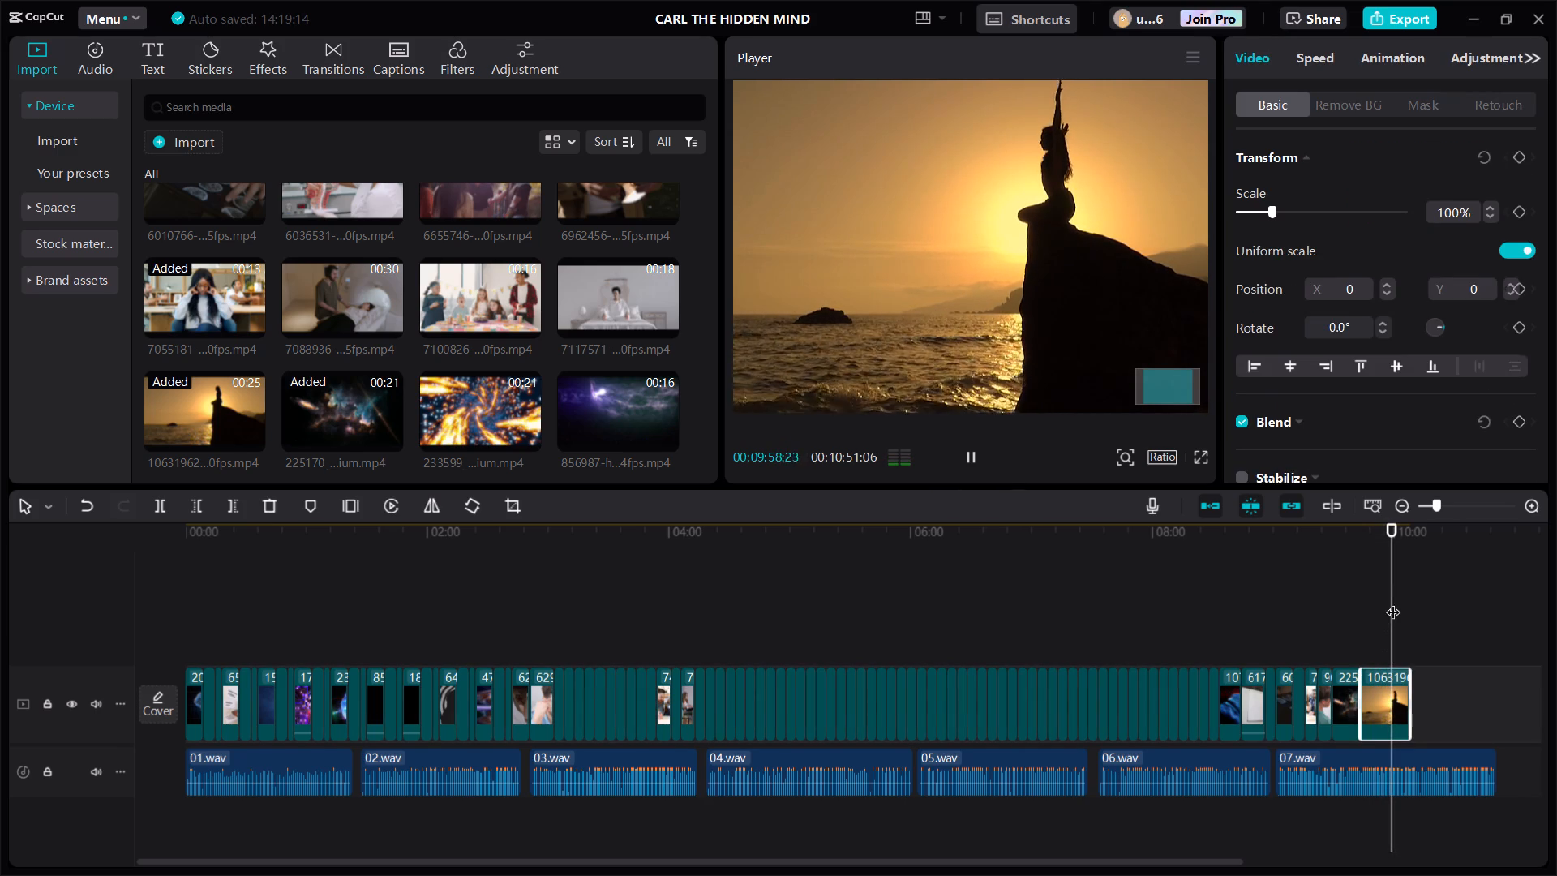
{"action": "left_click", "coordinate": [1388, 533]}
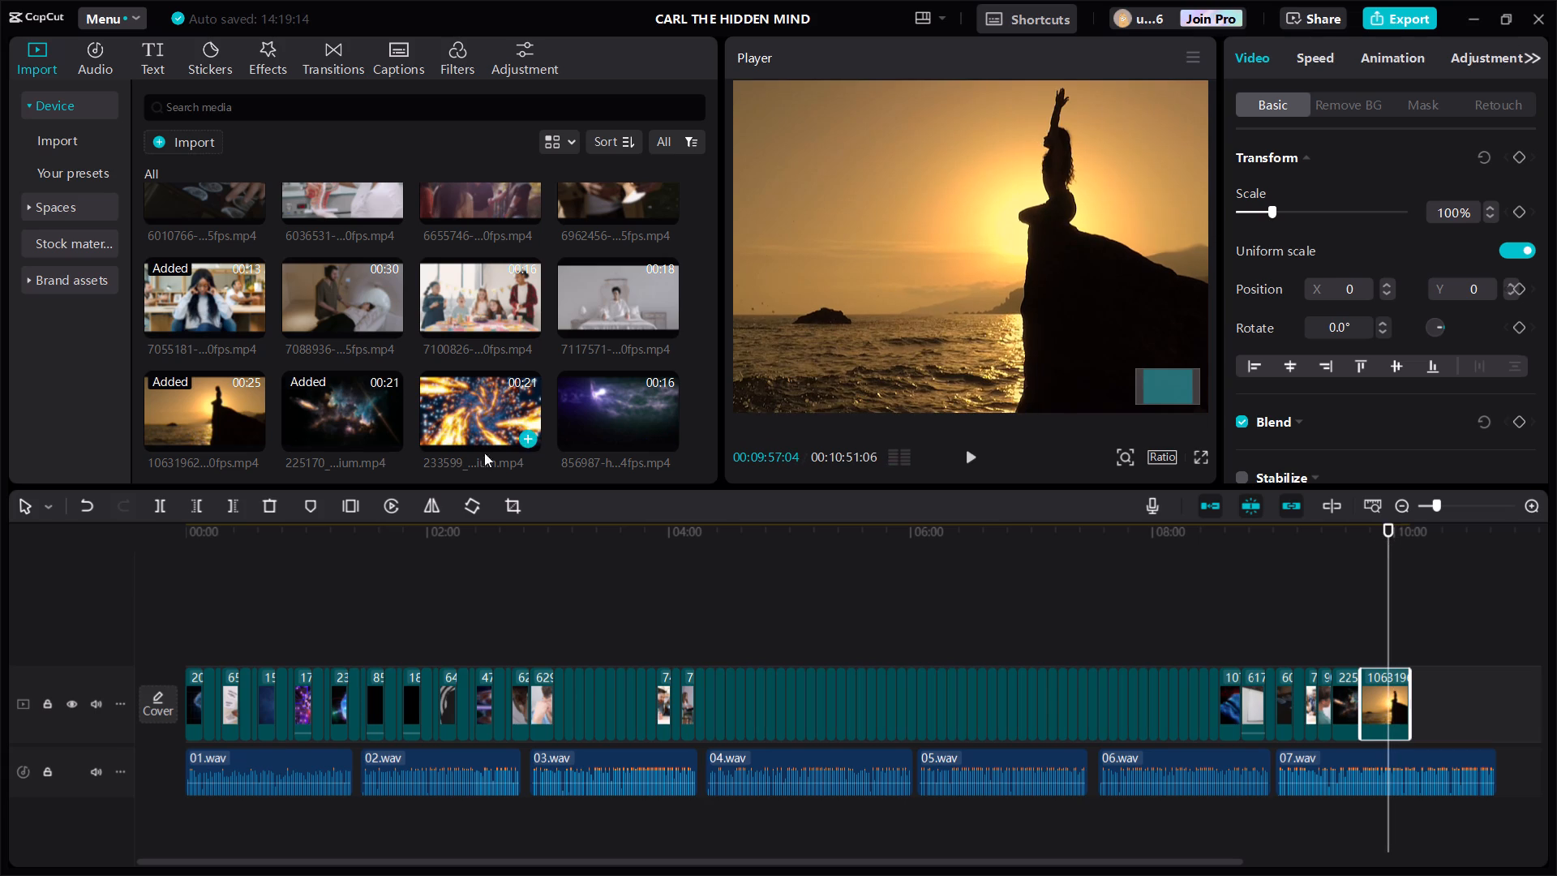
{"action": "left_click", "coordinate": [228, 509]}
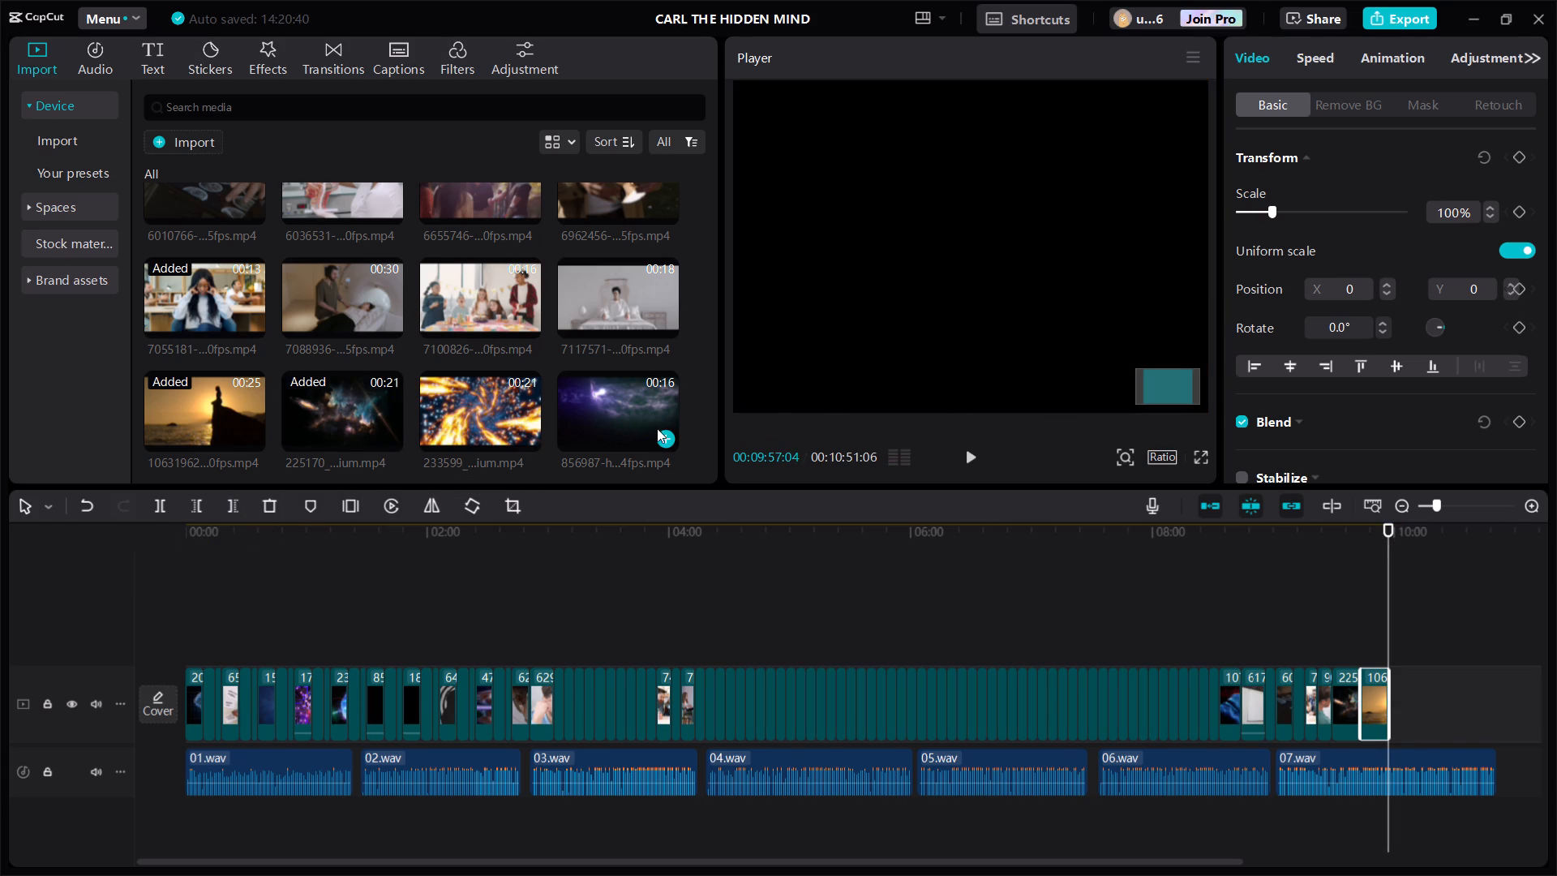
Add the 856987 purple space clip at 00:09:57:04, directly after the sunset silhouette clip.
{"action": "left_click", "coordinate": [664, 437]}
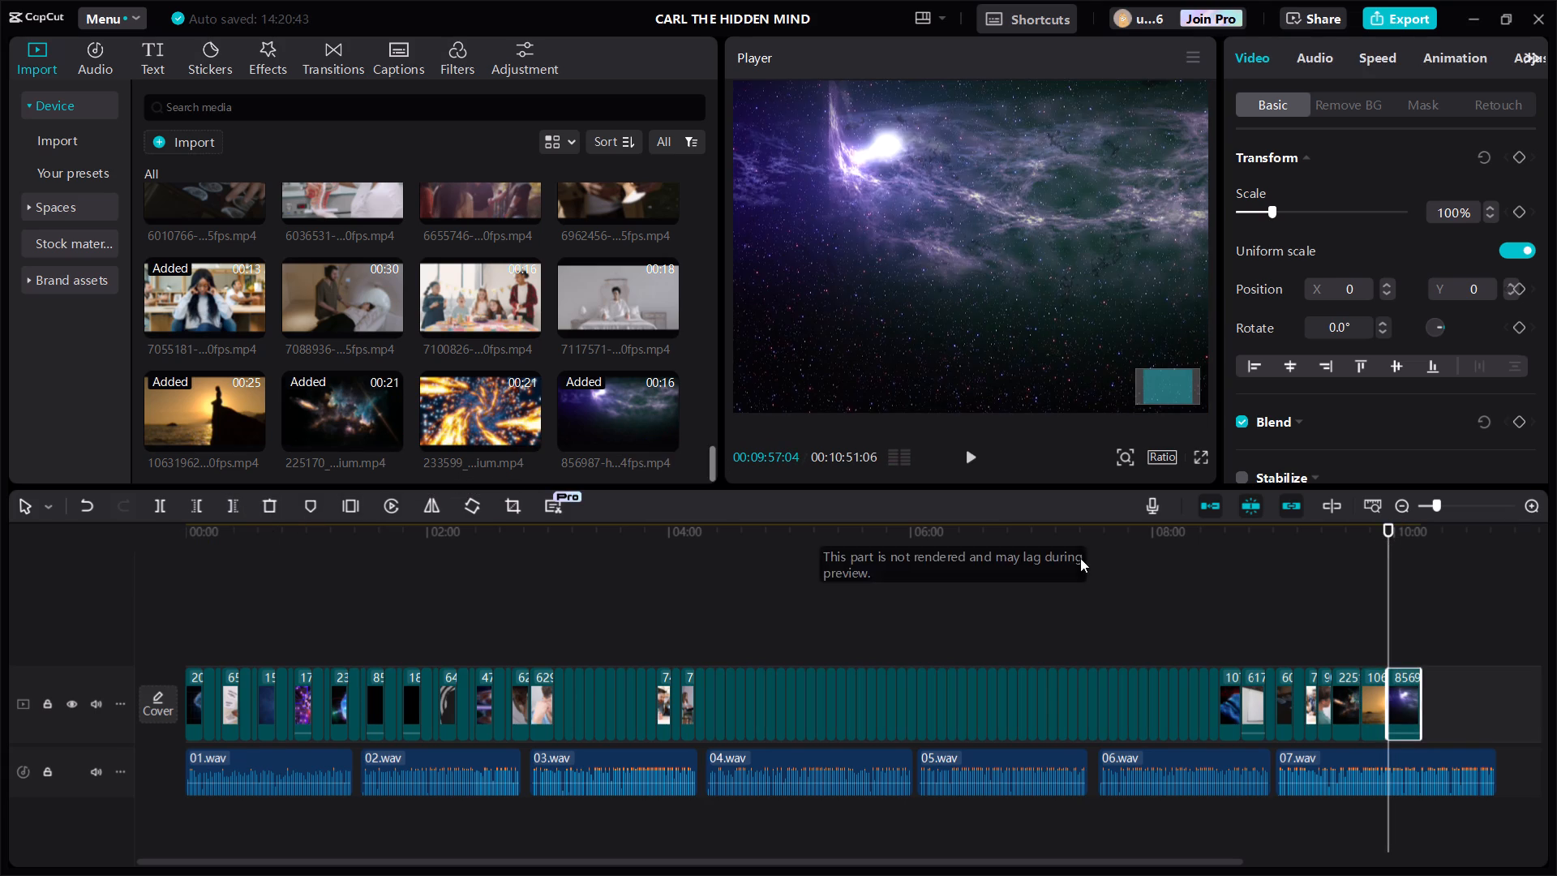
{"action": "left_click", "coordinate": [1358, 645]}
{"action": "left_click", "coordinate": [1416, 629]}
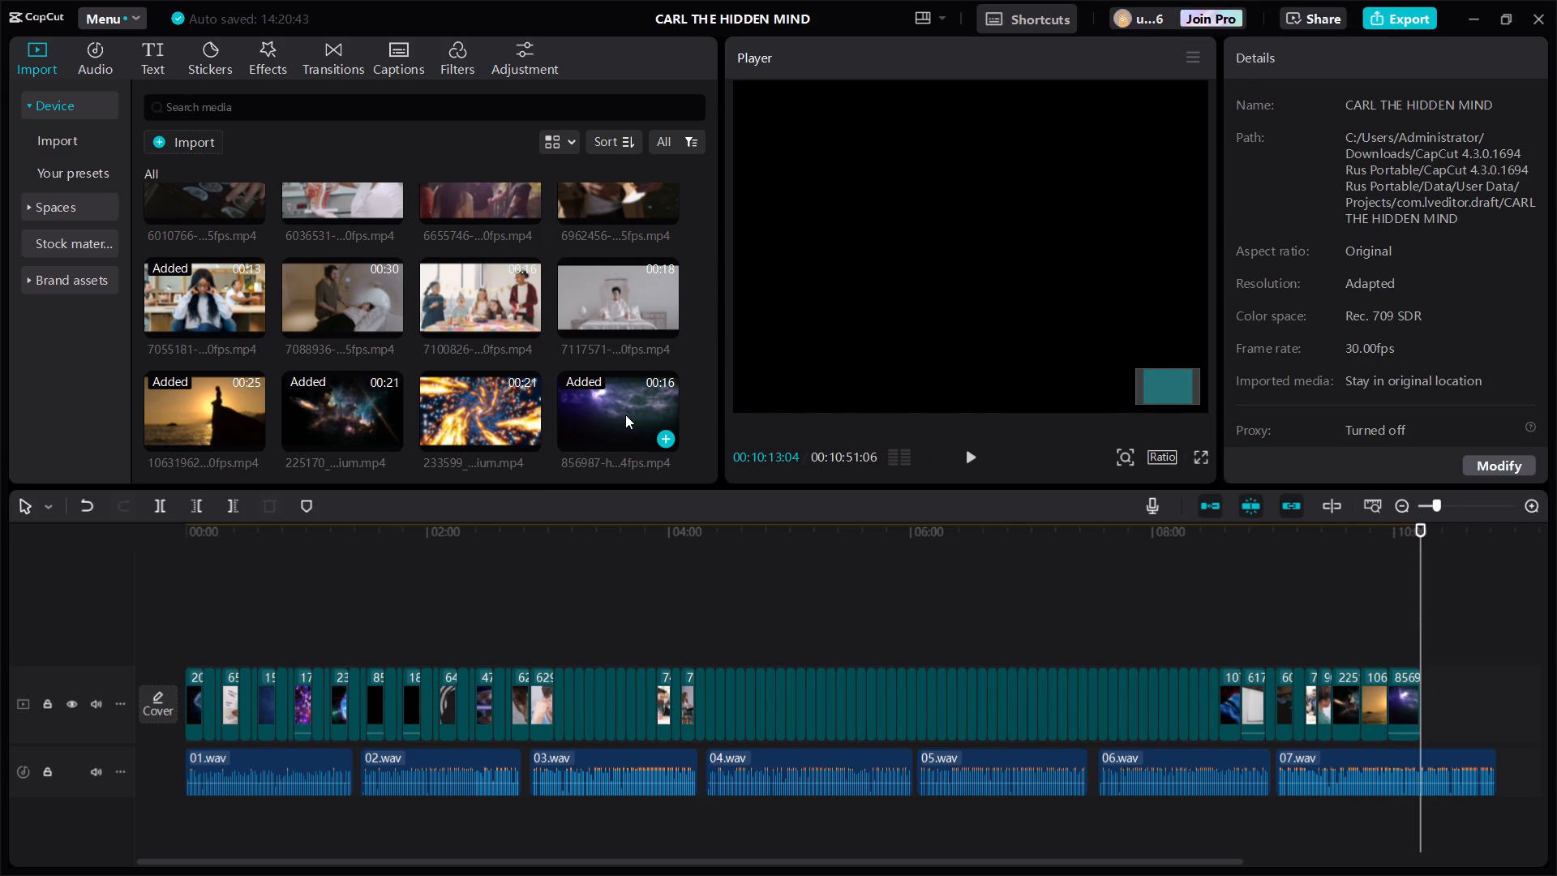
Play the video from the beginning to review the opening footage against the 01.wav narration.
{"action": "left_click", "coordinate": [188, 643]}
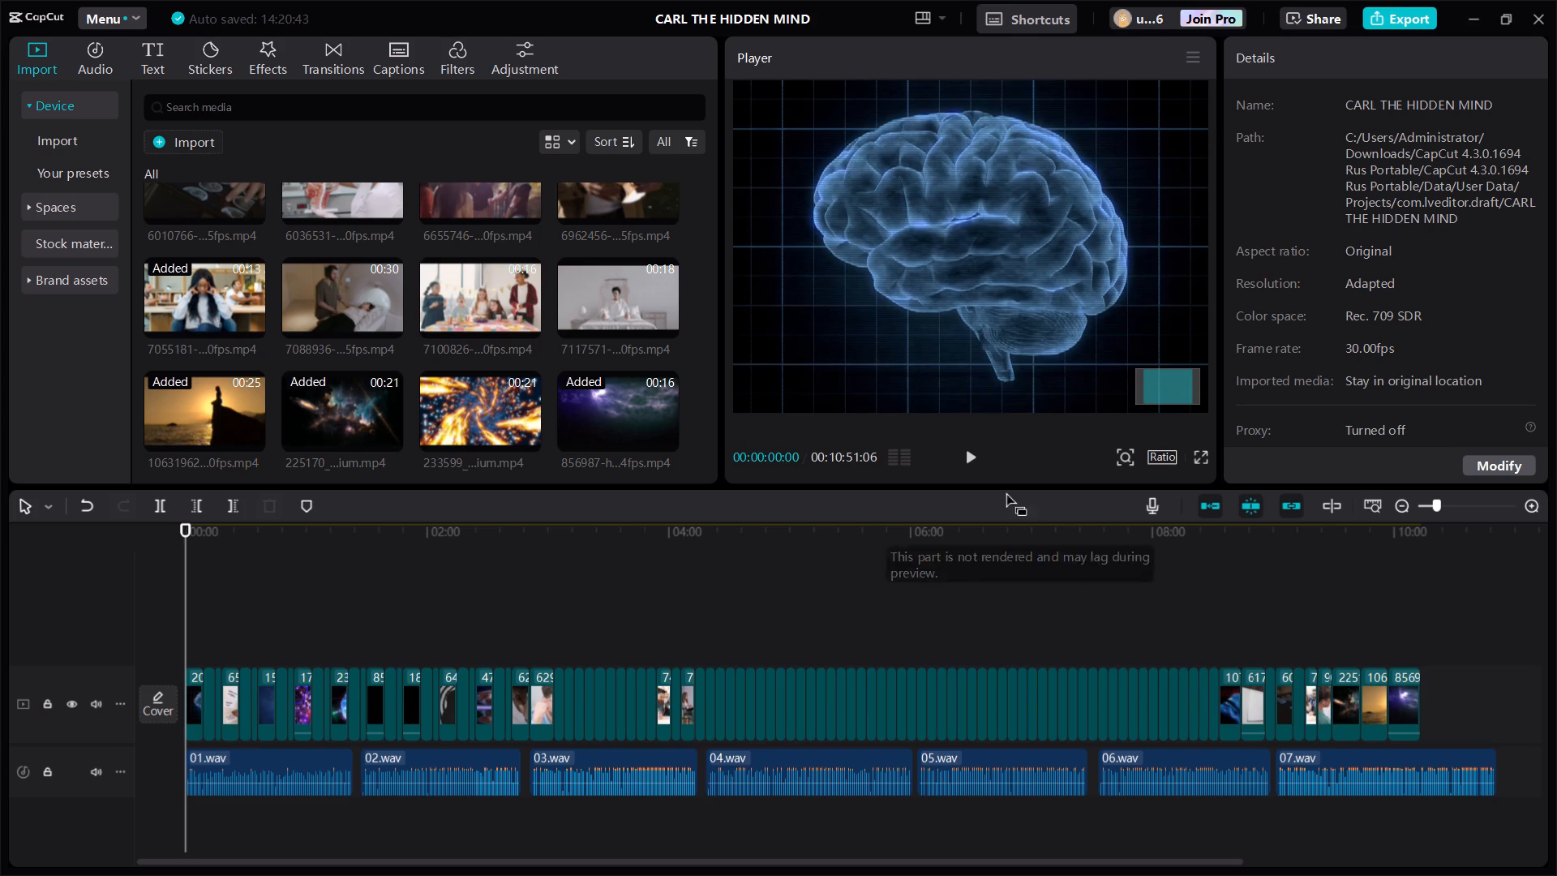
{"action": "left_click", "coordinate": [968, 458]}
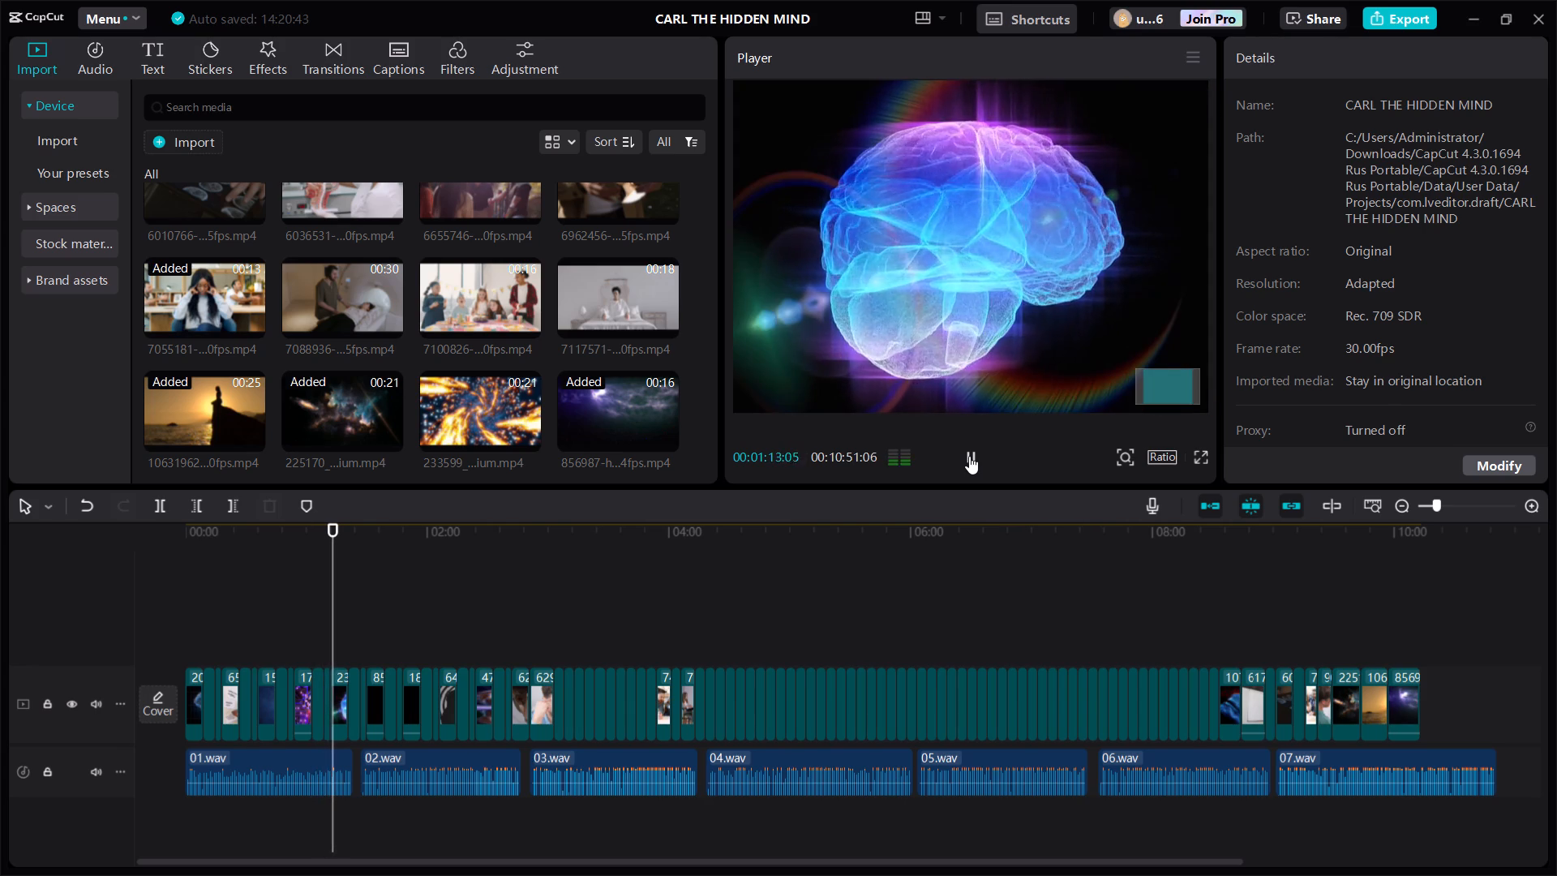
Lengthen the glowing blue-purple brain clip near 00:01:15 slightly, at the end of the 01.wav narration.
{"action": "left_click", "coordinate": [342, 690]}
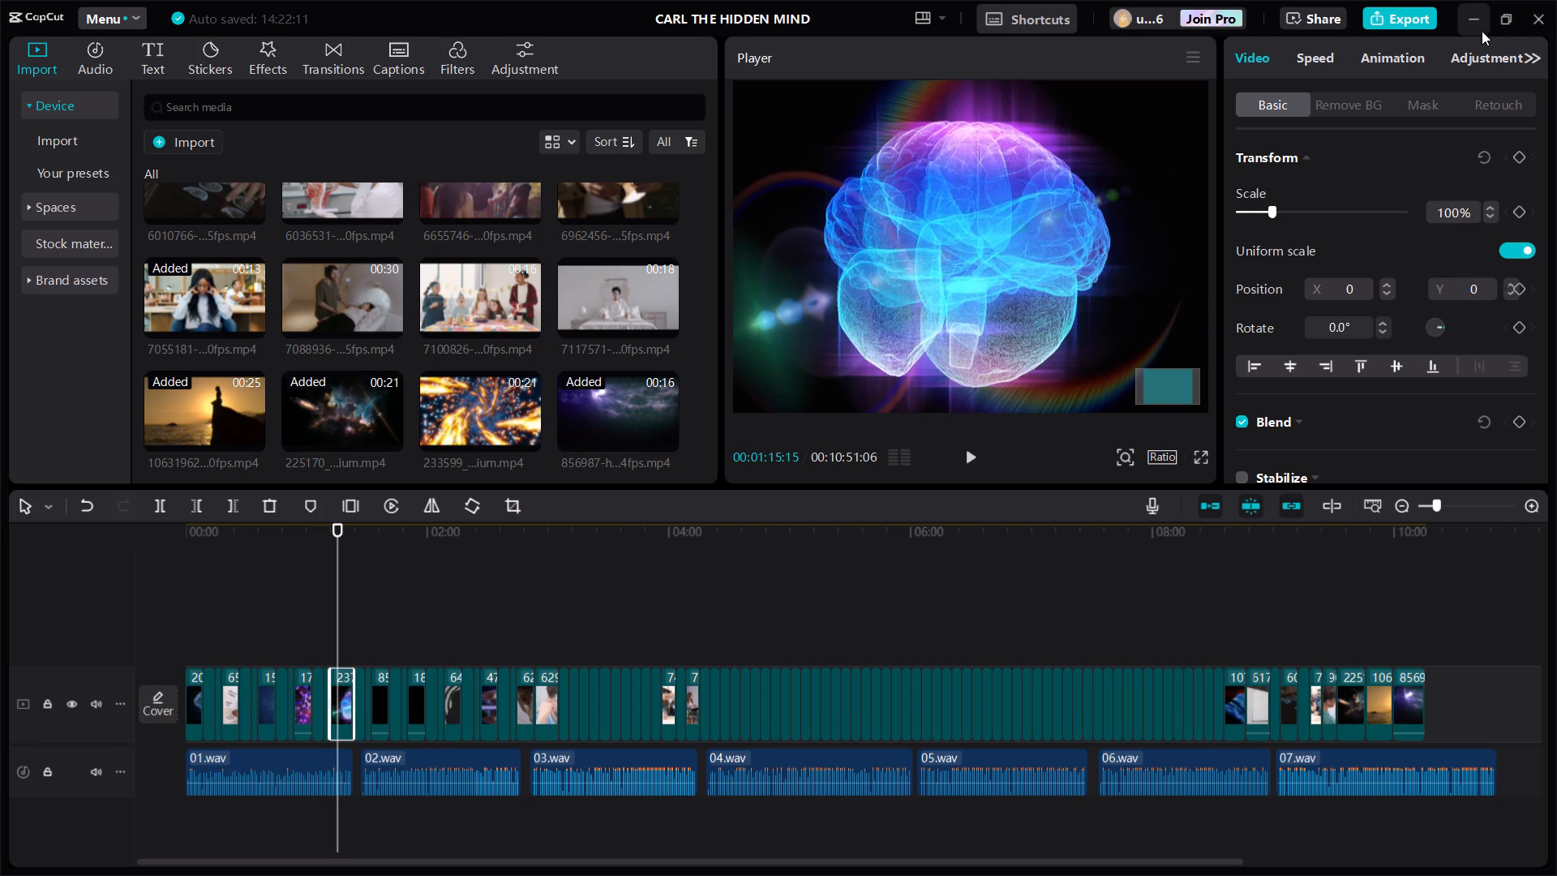
Play on from 00:01:15:15 to check the glowing brain clip, and replay the video from the beginning.
{"action": "left_click", "coordinate": [974, 459]}
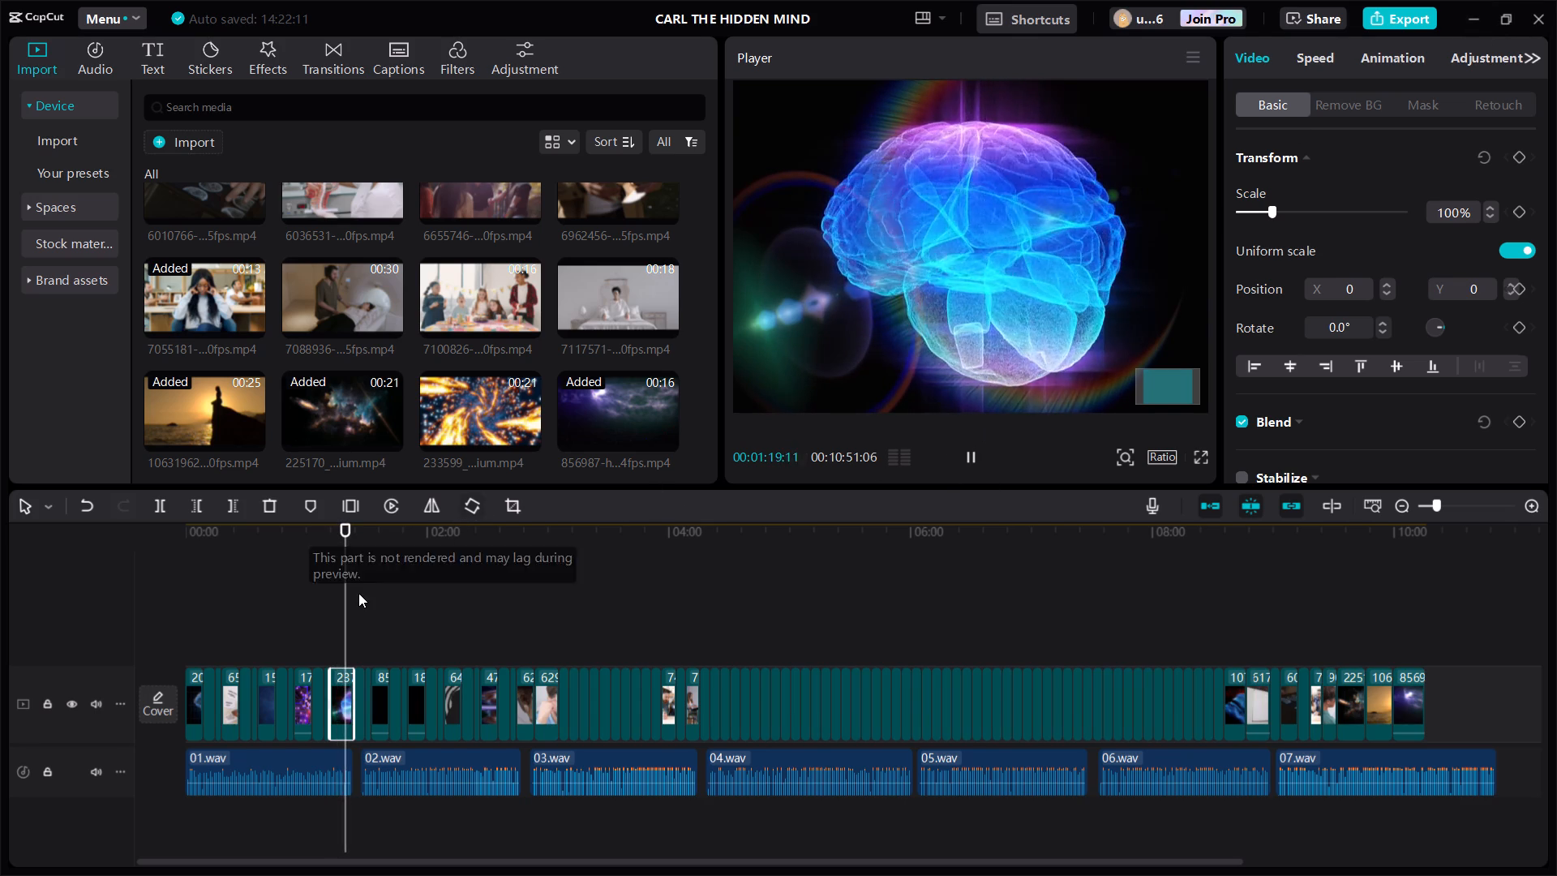
{"action": "left_click_drag", "start_coordinate": [345, 599], "coordinate": [14, 567]}
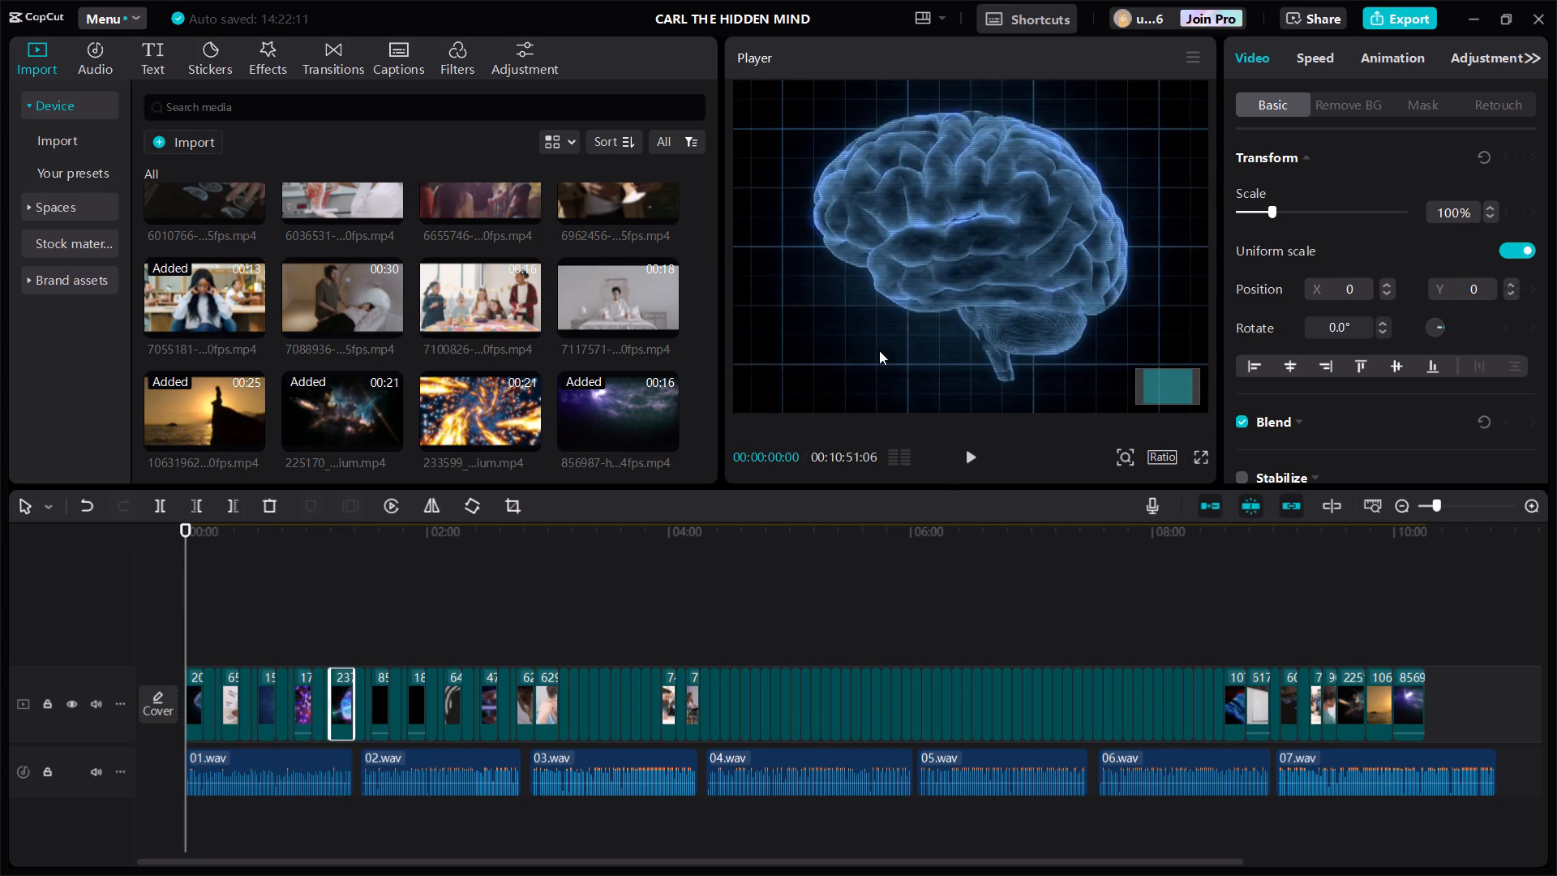
{"action": "left_click", "coordinate": [967, 455]}
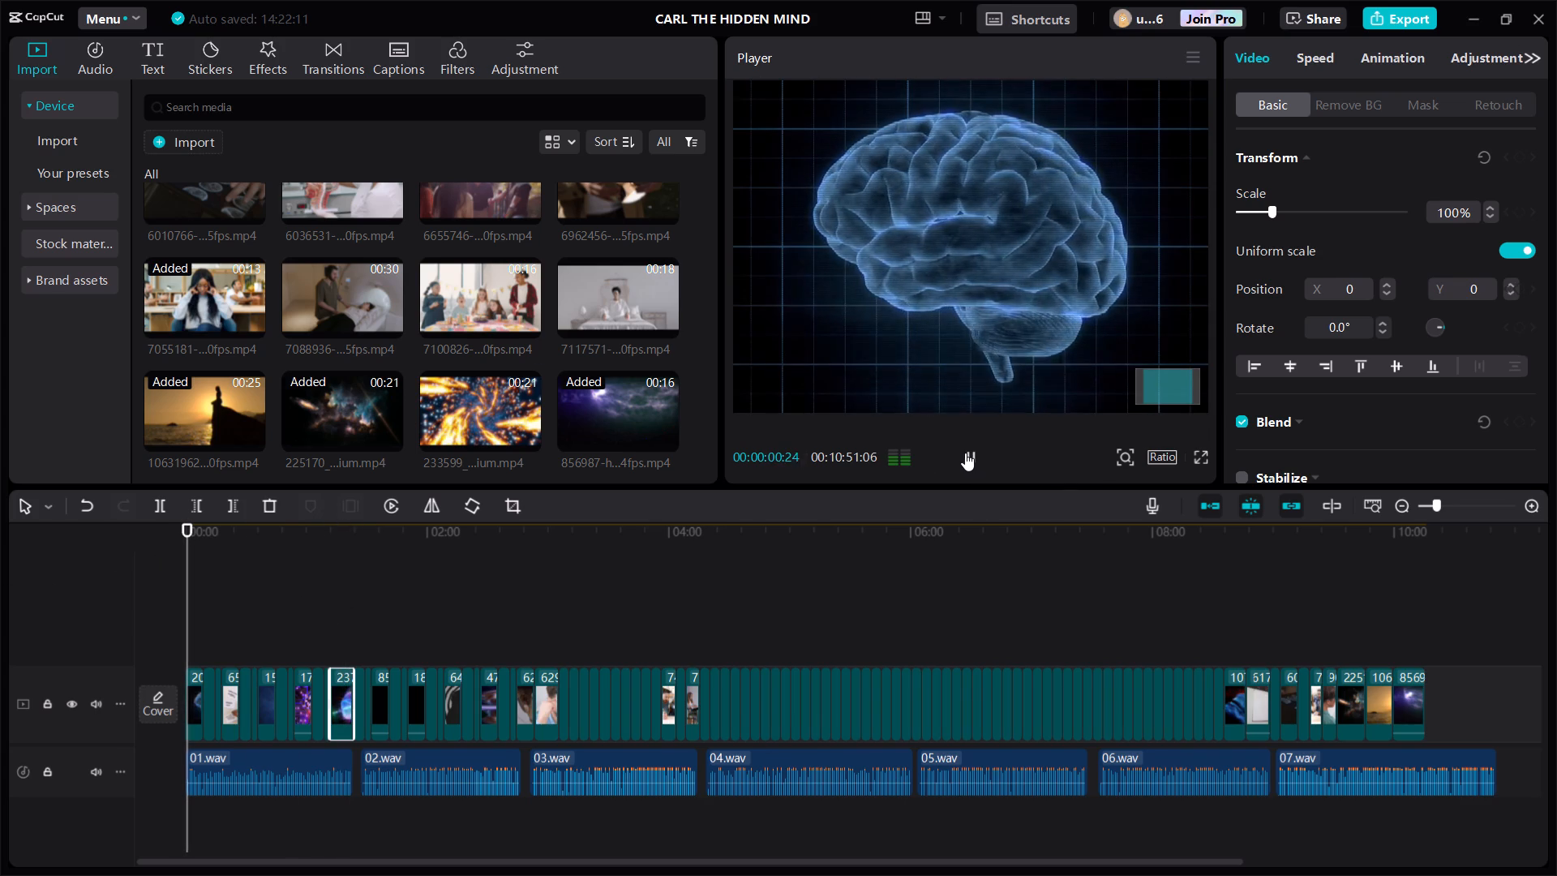
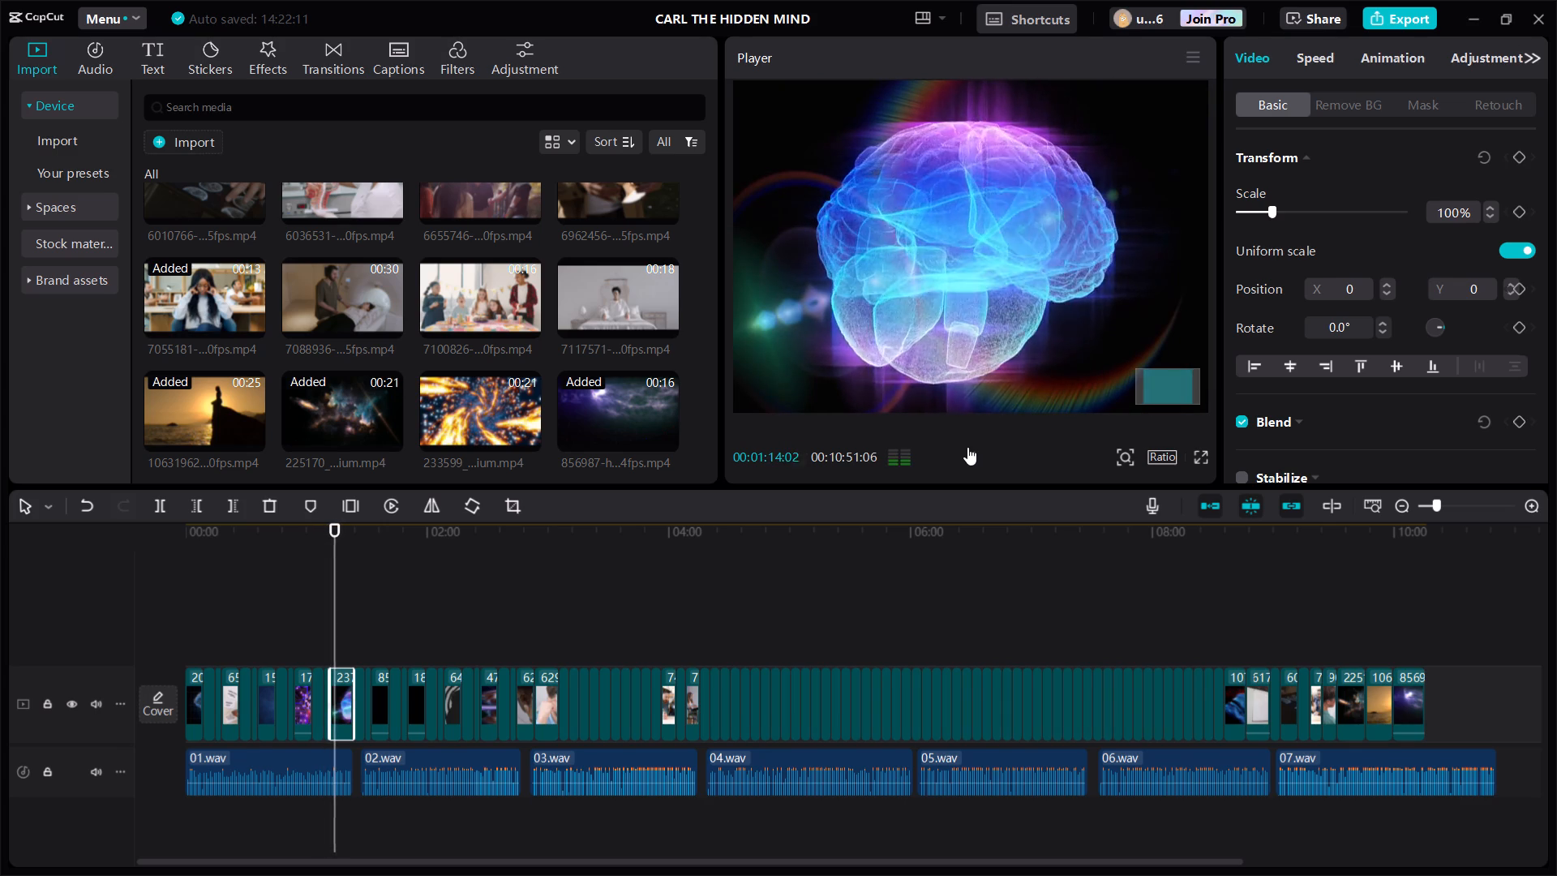
Pause playback near 00:01:12, open the media import and look through the youtube folder inside THE UNIVERSE for usable files.
{"action": "left_click", "coordinate": [332, 601]}
{"action": "left_click", "coordinate": [161, 140]}
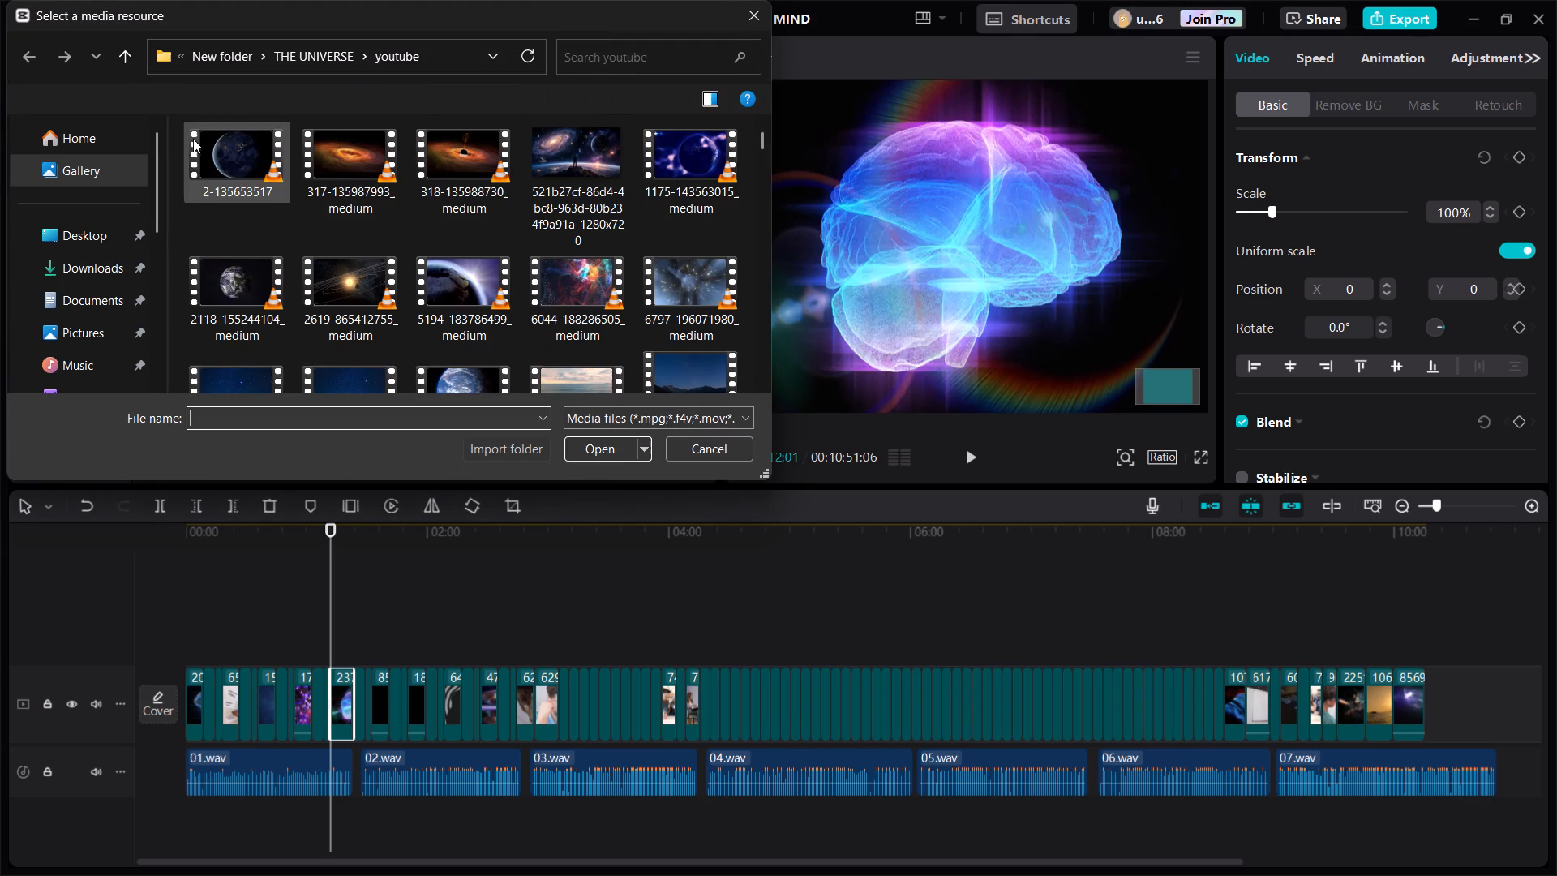
{"action": "scroll", "coordinate": [452, 321], "scroll_direction": "down", "scroll_amount": 13}
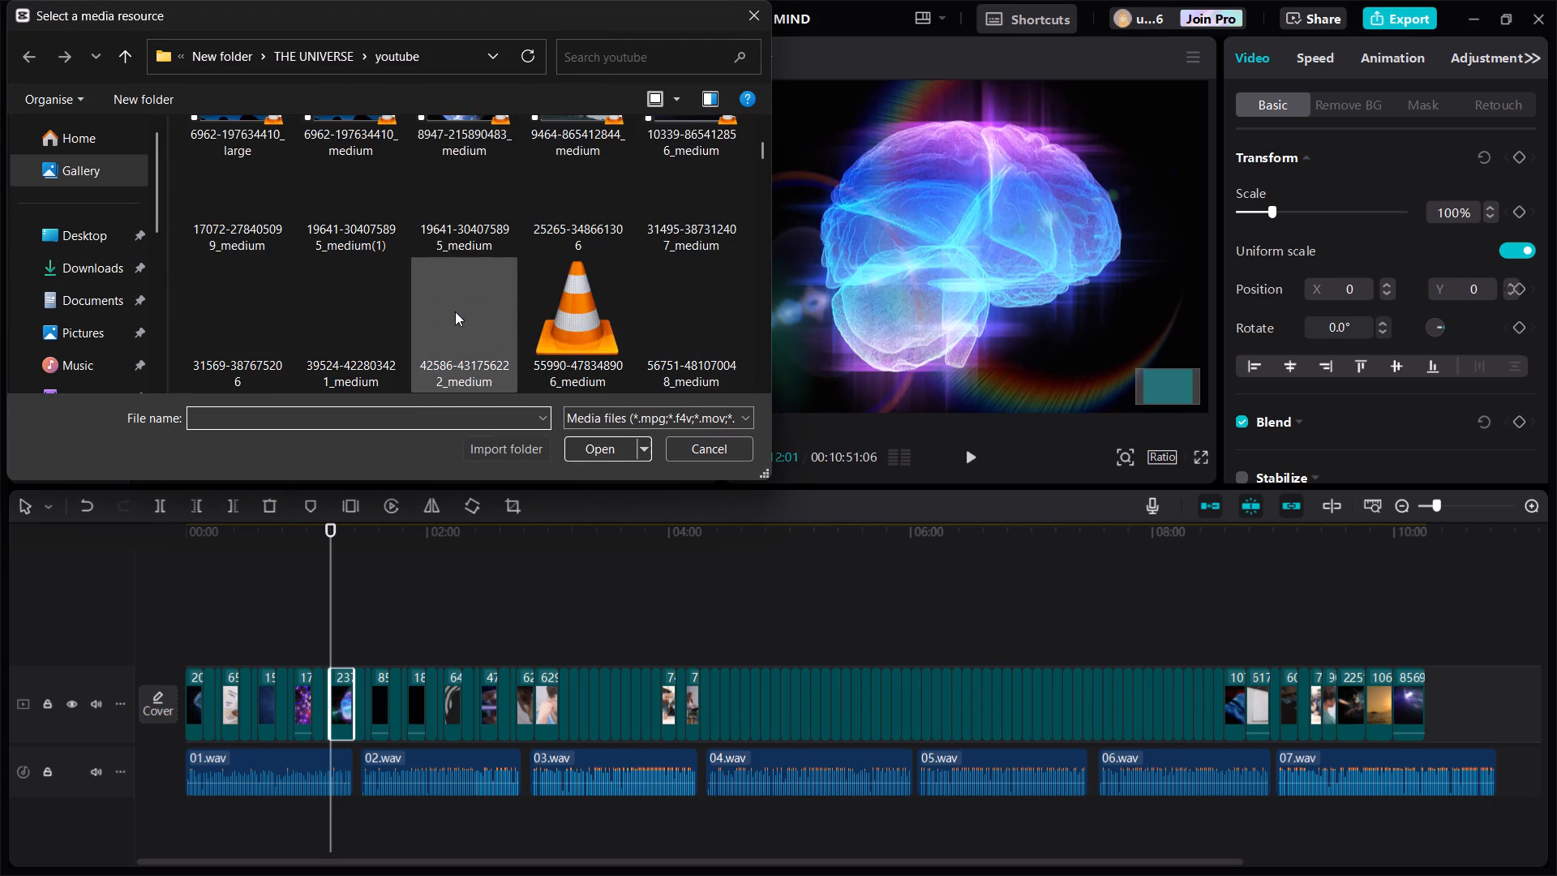
{"action": "scroll", "coordinate": [455, 311], "scroll_direction": "down", "scroll_amount": 16}
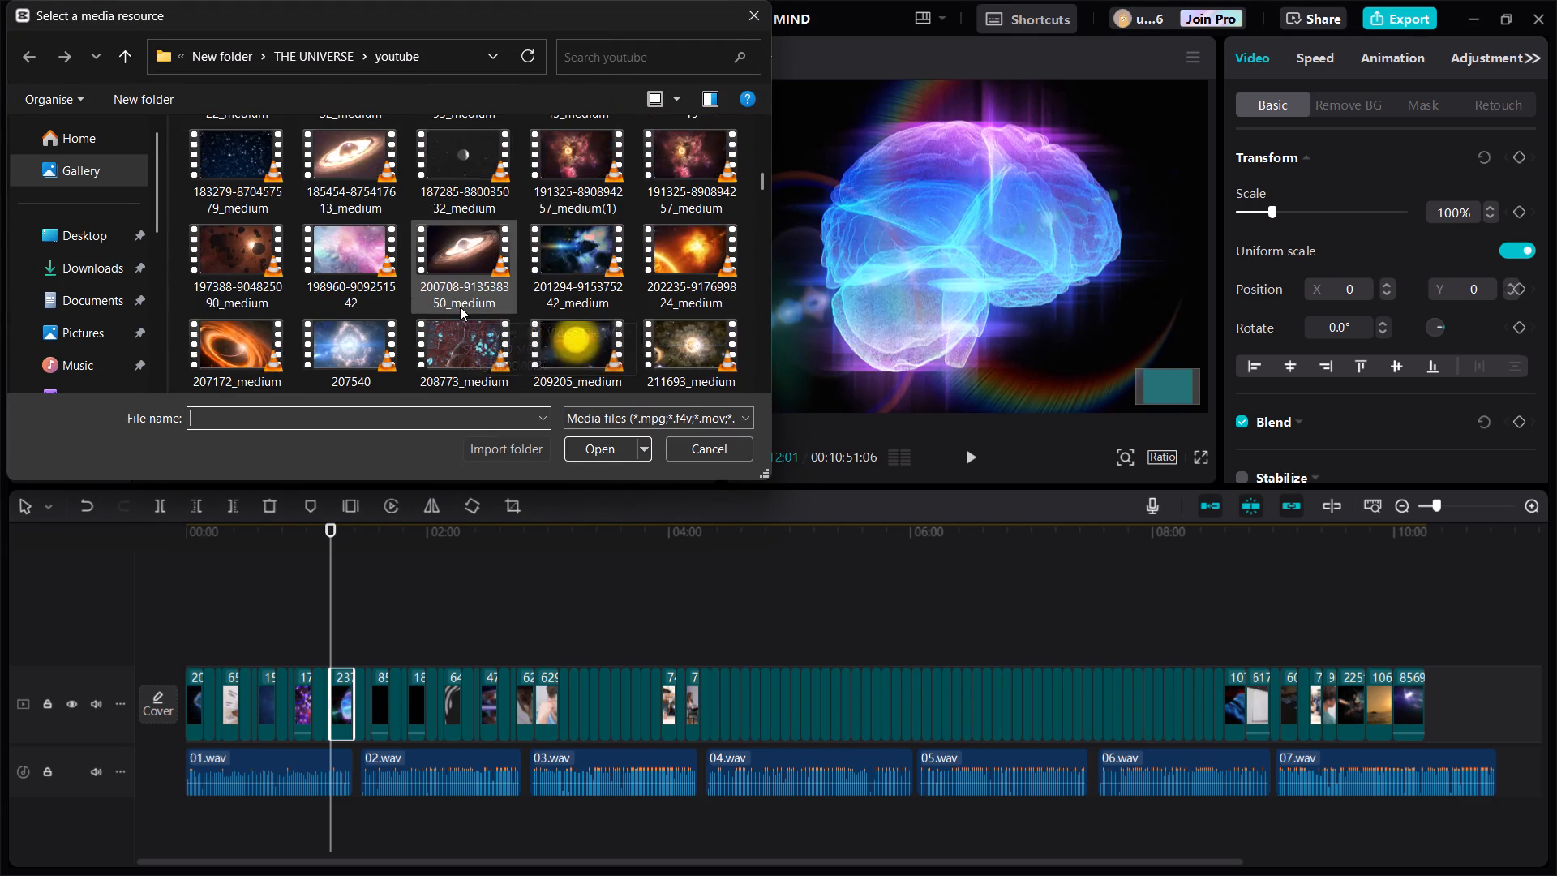
{"action": "scroll", "coordinate": [460, 307], "scroll_direction": "down", "scroll_amount": 16}
{"action": "scroll", "coordinate": [474, 291], "scroll_direction": "down", "scroll_amount": 7}
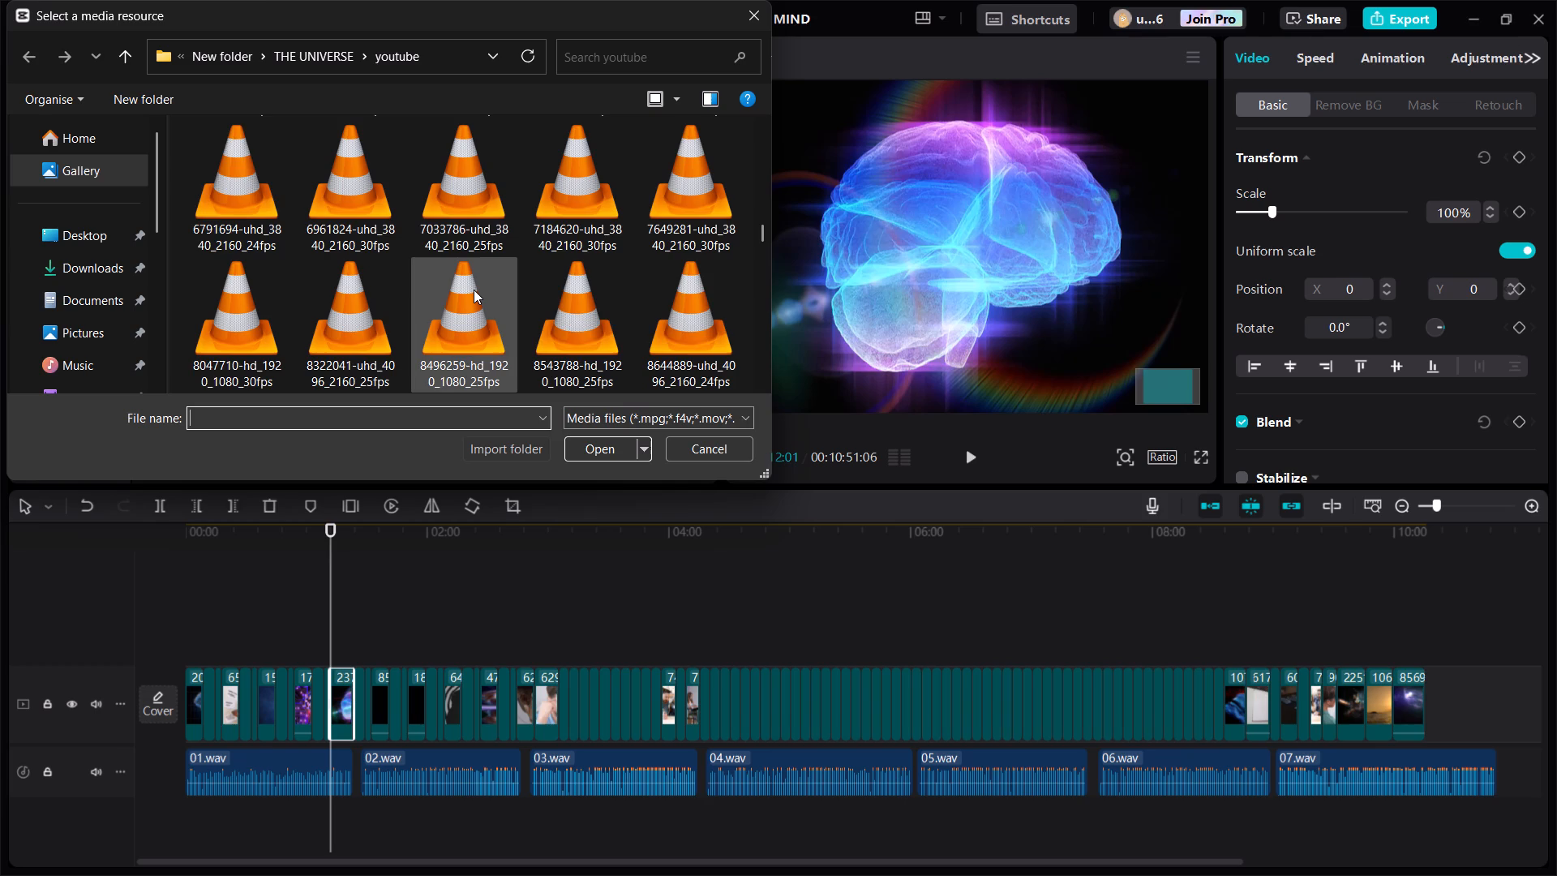
{"action": "scroll", "coordinate": [474, 290], "scroll_direction": "down", "scroll_amount": 10}
{"action": "scroll", "coordinate": [474, 290], "scroll_direction": "down", "scroll_amount": 15}
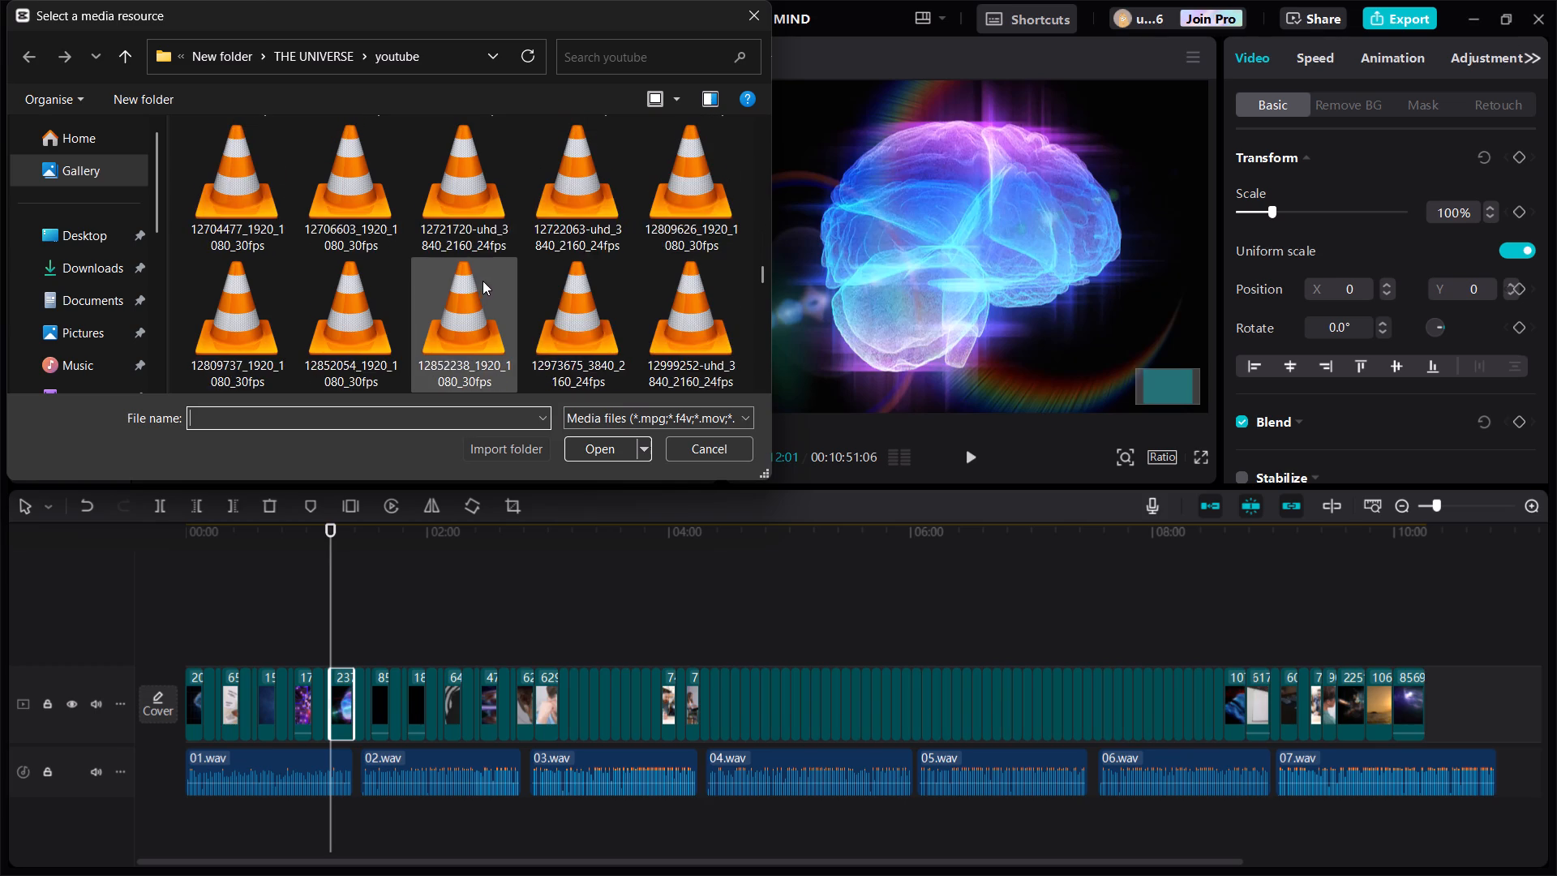
{"action": "scroll", "coordinate": [483, 281], "scroll_direction": "down", "scroll_amount": 20}
{"action": "scroll", "coordinate": [483, 281], "scroll_direction": "down", "scroll_amount": 14}
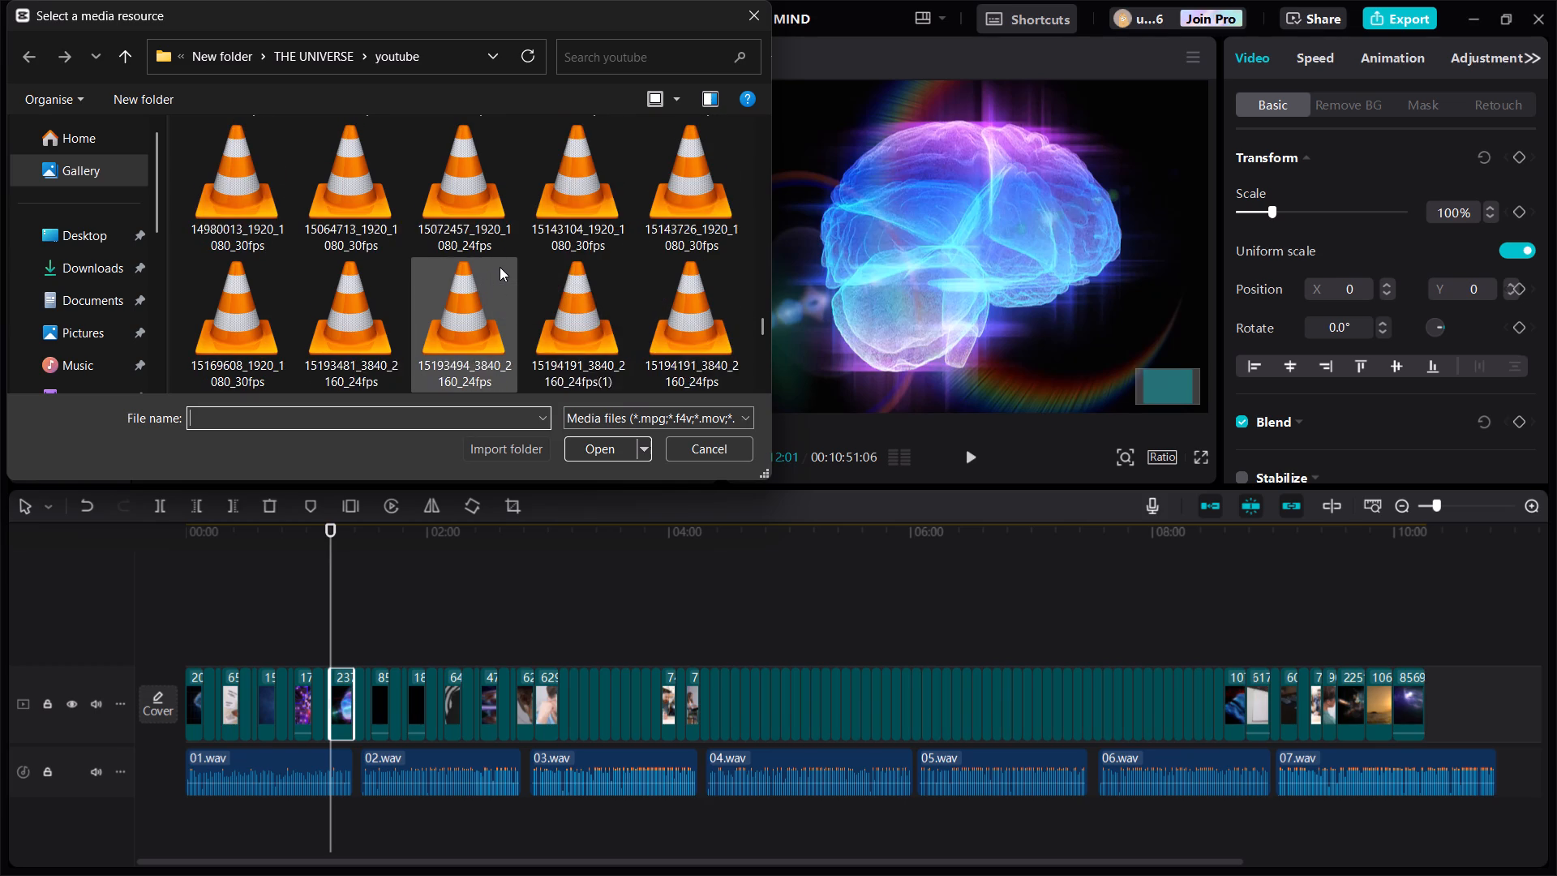
{"action": "scroll", "coordinate": [500, 267], "scroll_direction": "down", "scroll_amount": 20}
{"action": "scroll", "coordinate": [500, 267], "scroll_direction": "down", "scroll_amount": 6}
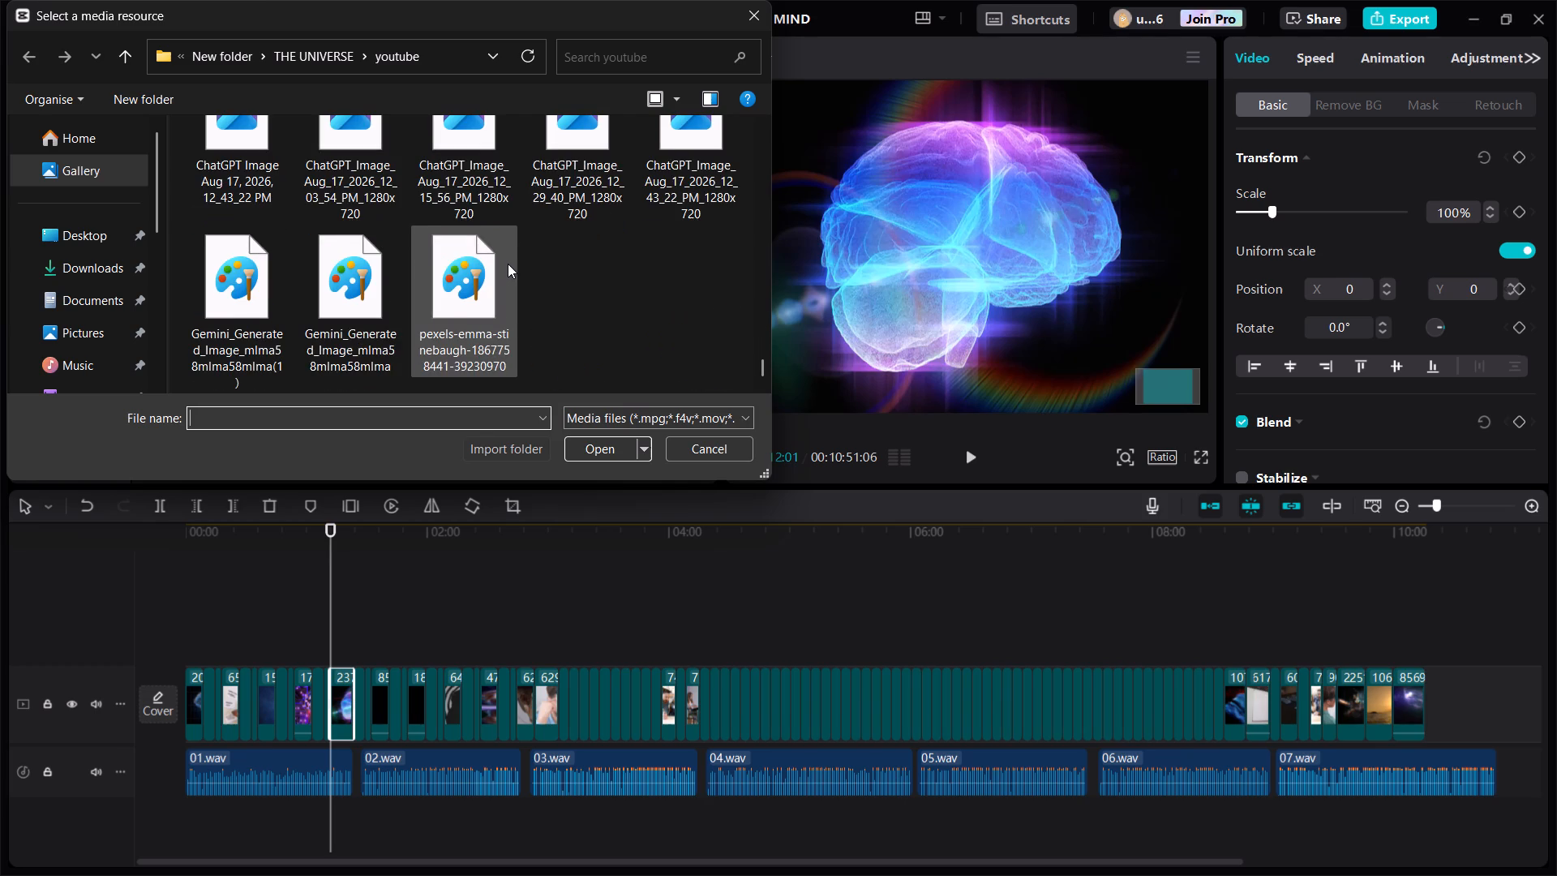
{"action": "scroll", "coordinate": [508, 264], "scroll_direction": "up", "scroll_amount": 1}
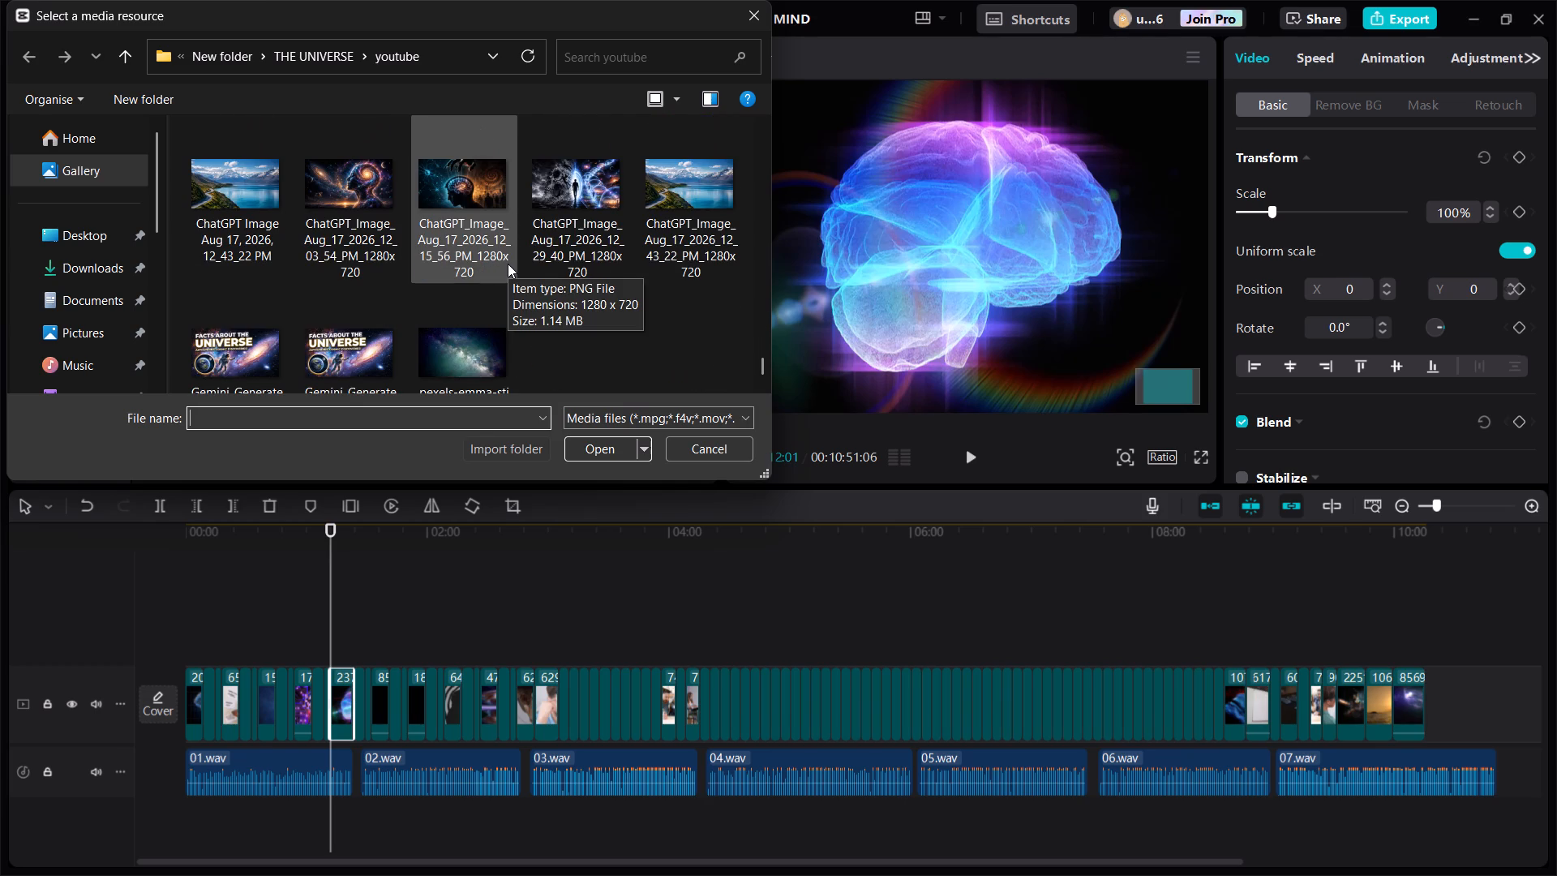
{"action": "scroll", "coordinate": [508, 284], "scroll_direction": "up", "scroll_amount": 1}
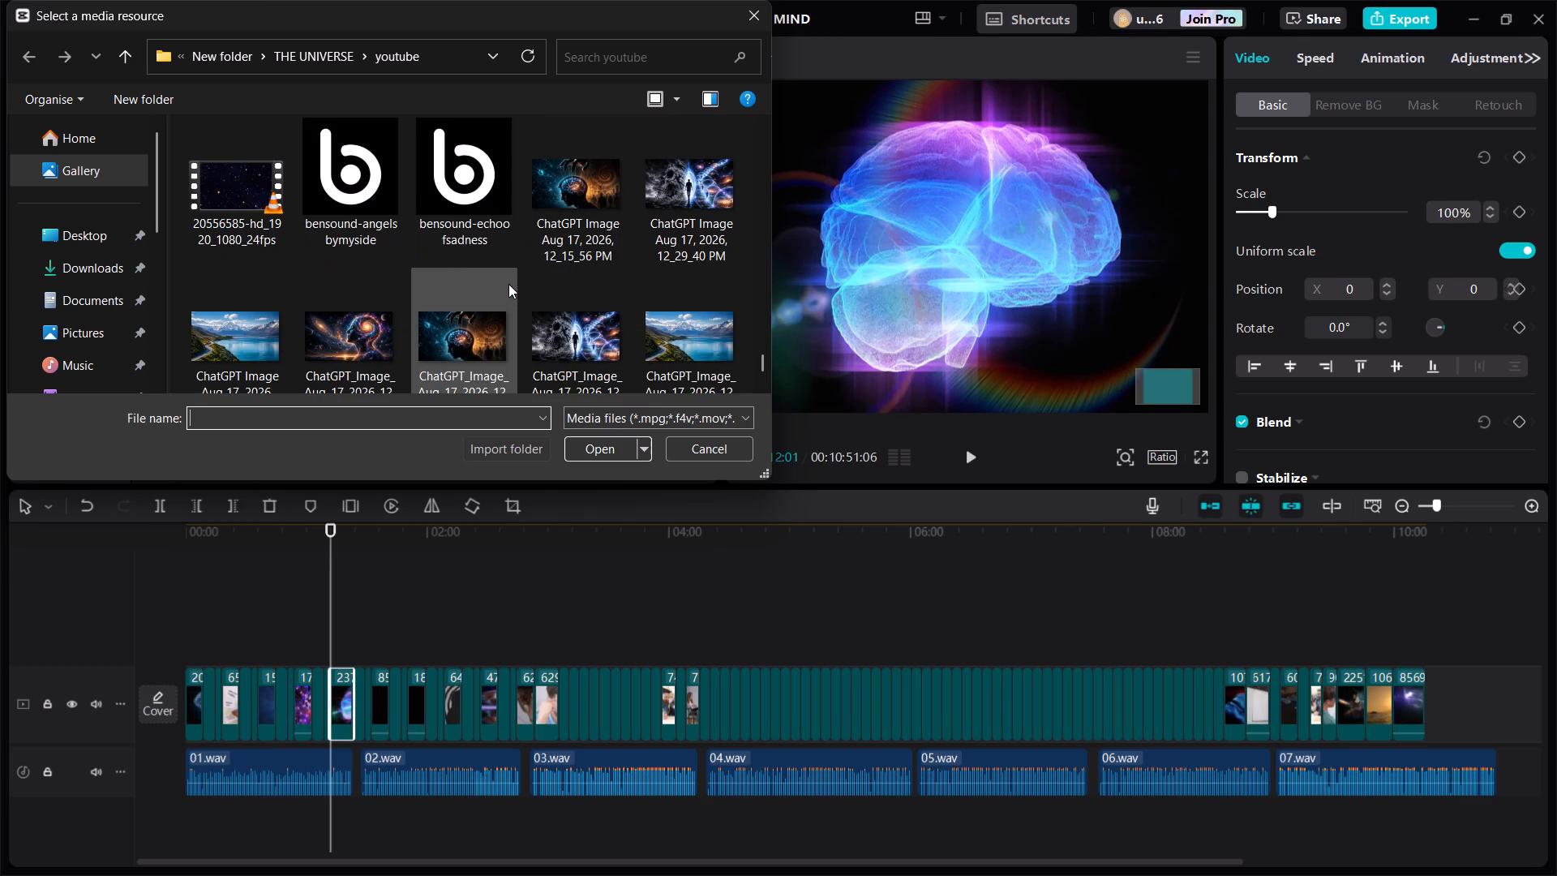
{"action": "scroll", "coordinate": [508, 284], "scroll_direction": "up", "scroll_amount": 1}
{"action": "scroll", "coordinate": [508, 284], "scroll_direction": "down", "scroll_amount": 4}
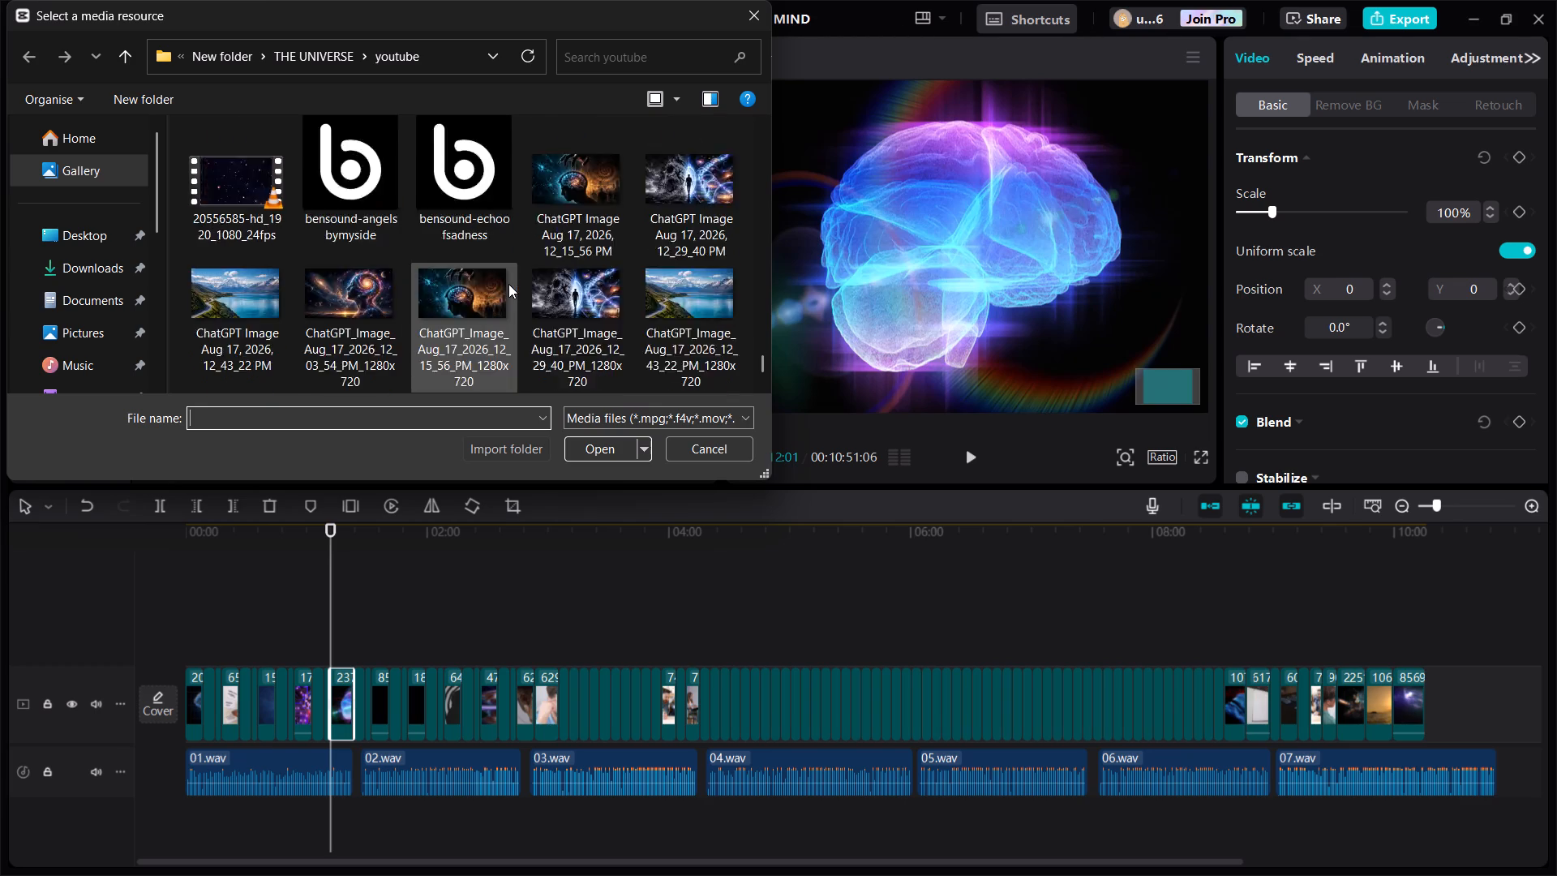
{"action": "scroll", "coordinate": [508, 284], "scroll_direction": "down", "scroll_amount": 5}
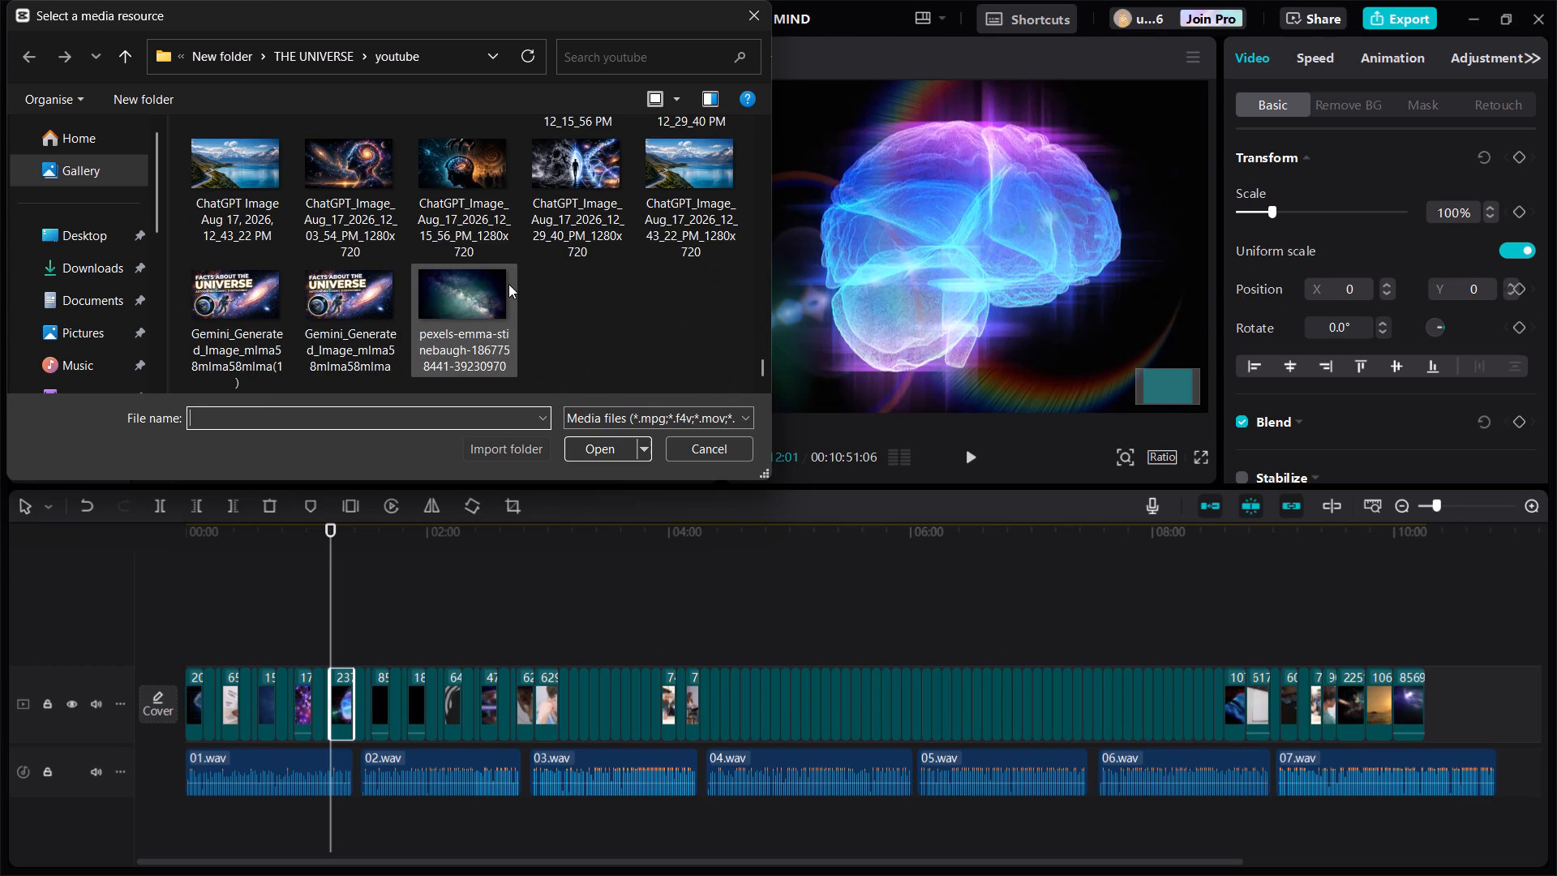
{"action": "scroll", "coordinate": [508, 284], "scroll_direction": "up", "scroll_amount": 5}
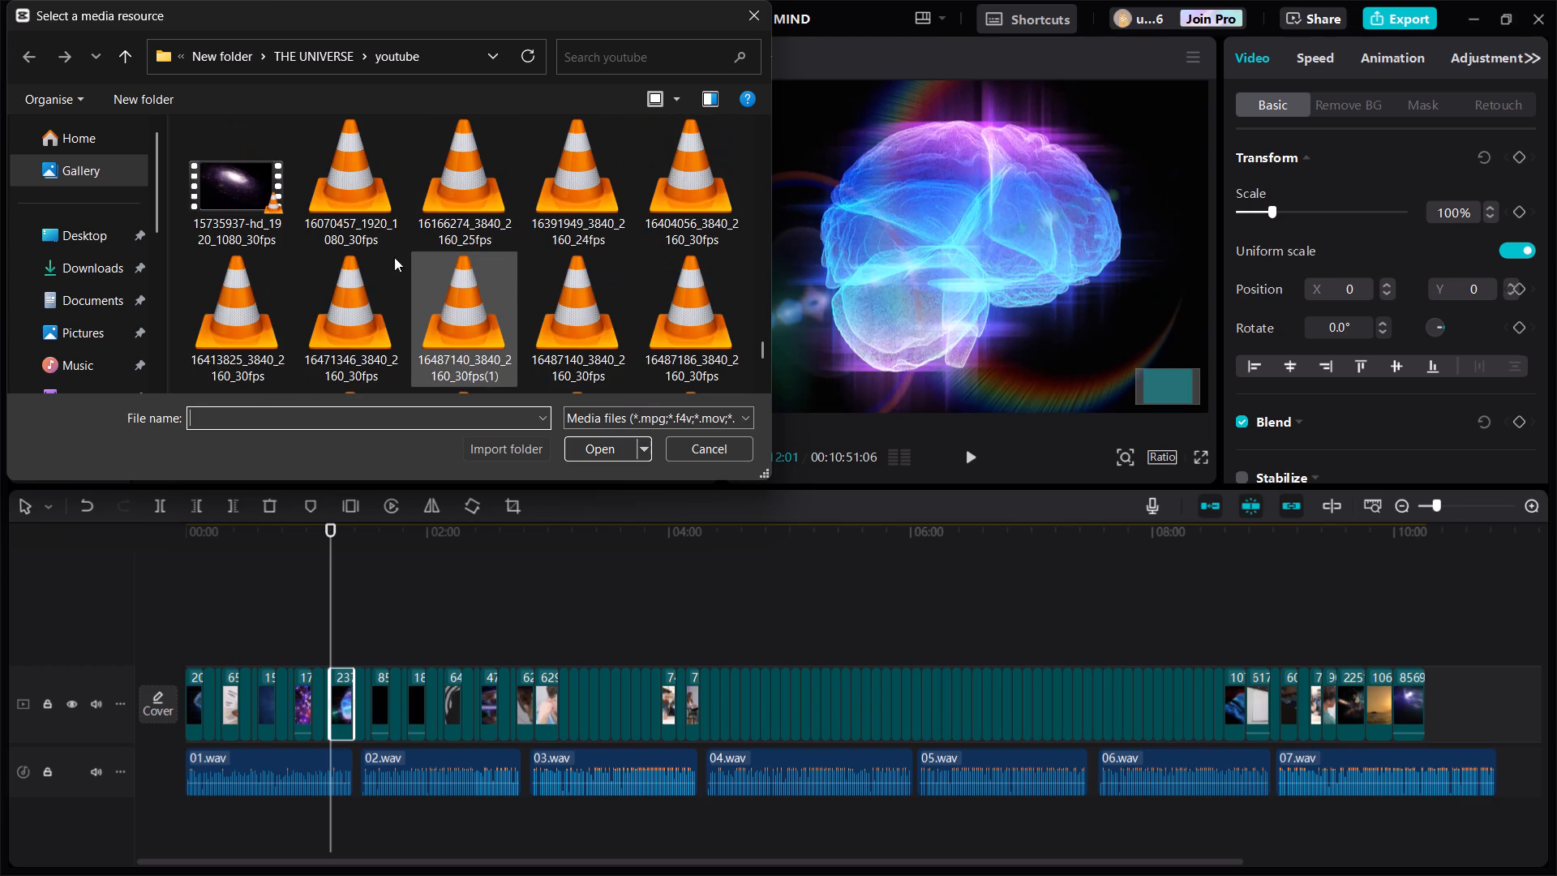
Check New folder (2), the second BEYOND THE VEIL folder and New folder, inside the desktop's New folder, for media to import.
{"action": "left_click", "coordinate": [231, 63]}
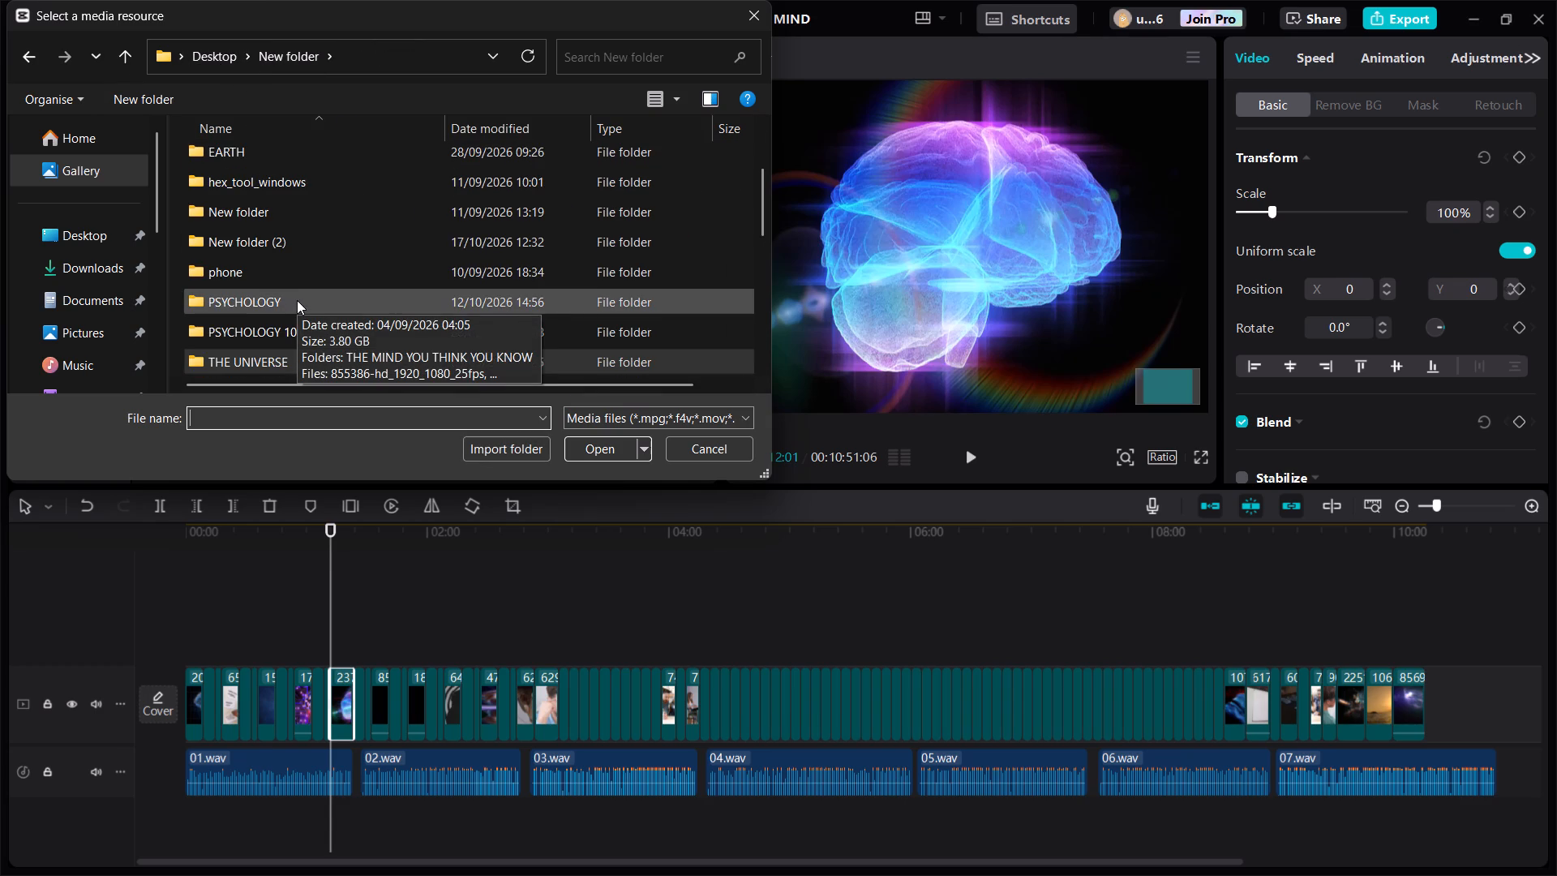
{"action": "double_click", "coordinate": [295, 235]}
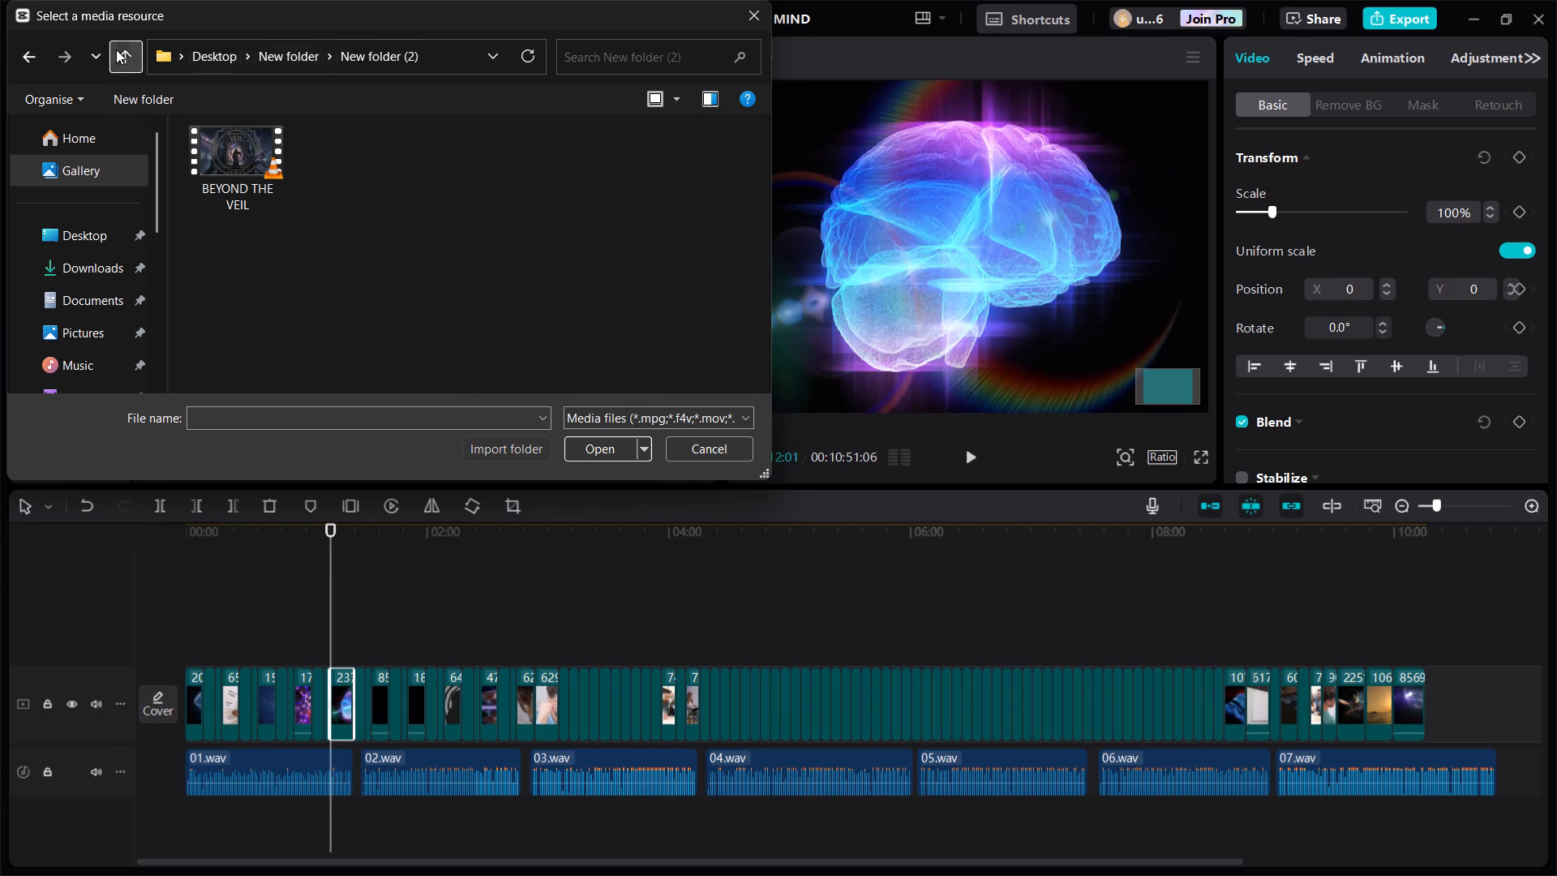
{"action": "left_click", "coordinate": [24, 49]}
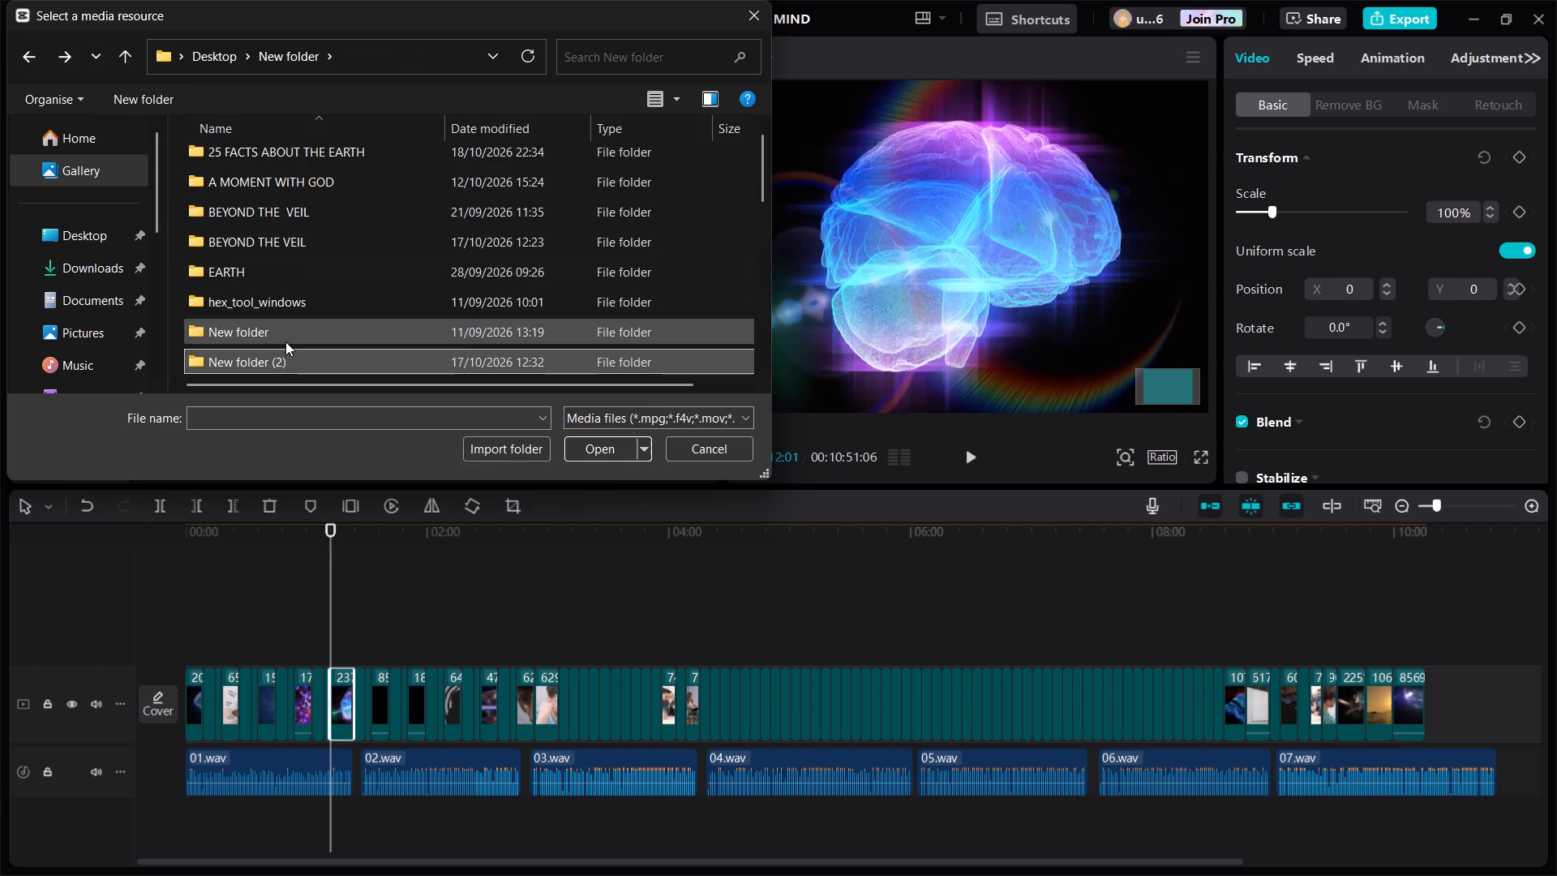
{"action": "double_click", "coordinate": [307, 248]}
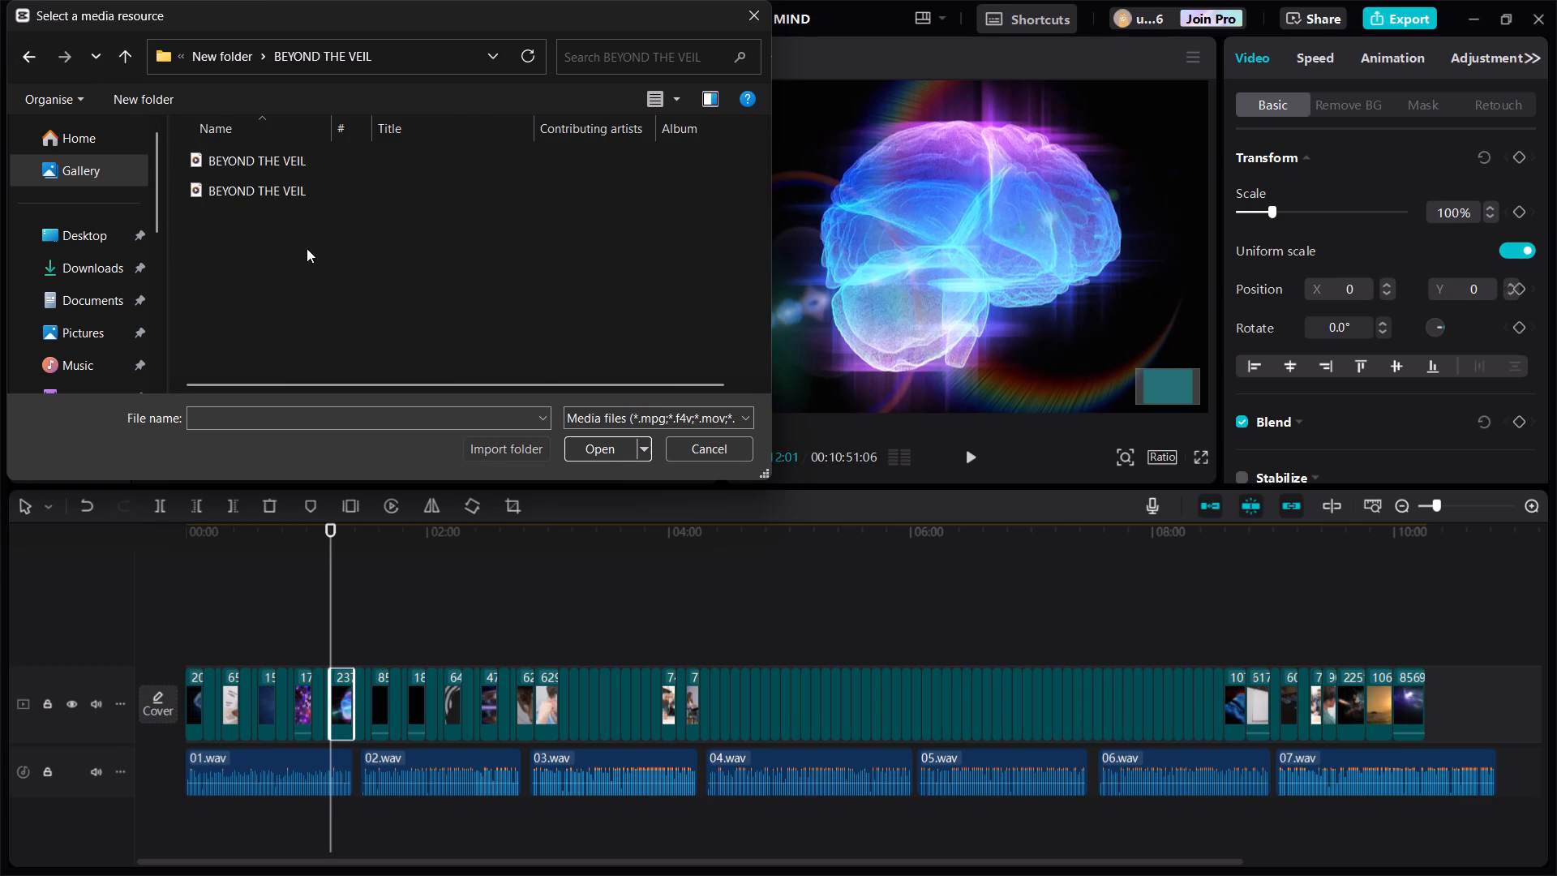
{"action": "left_click", "coordinate": [20, 50]}
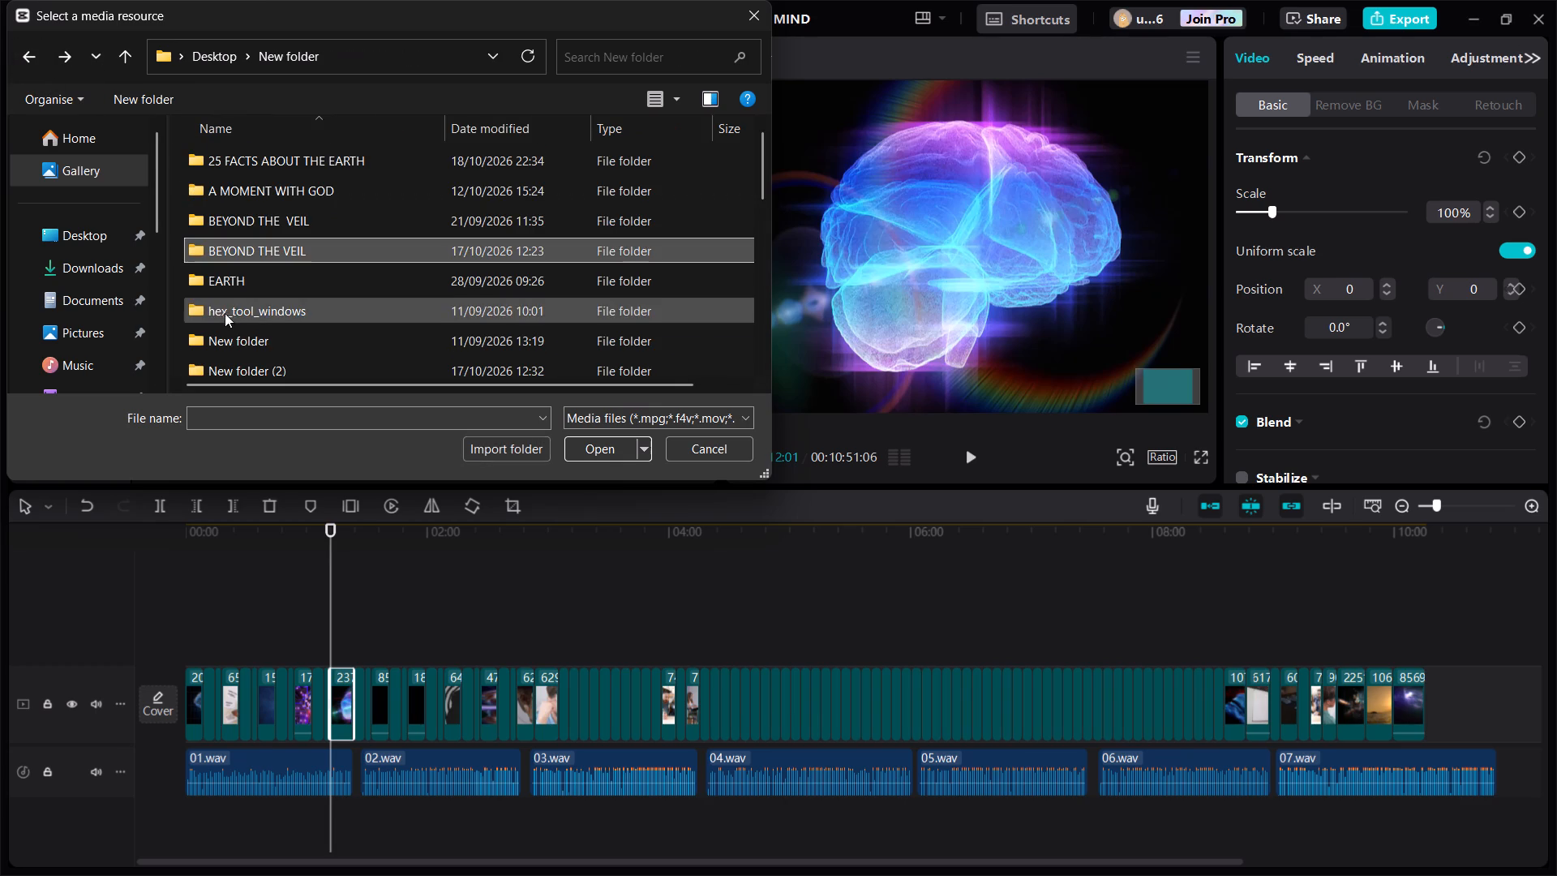
{"action": "double_click", "coordinate": [275, 336]}
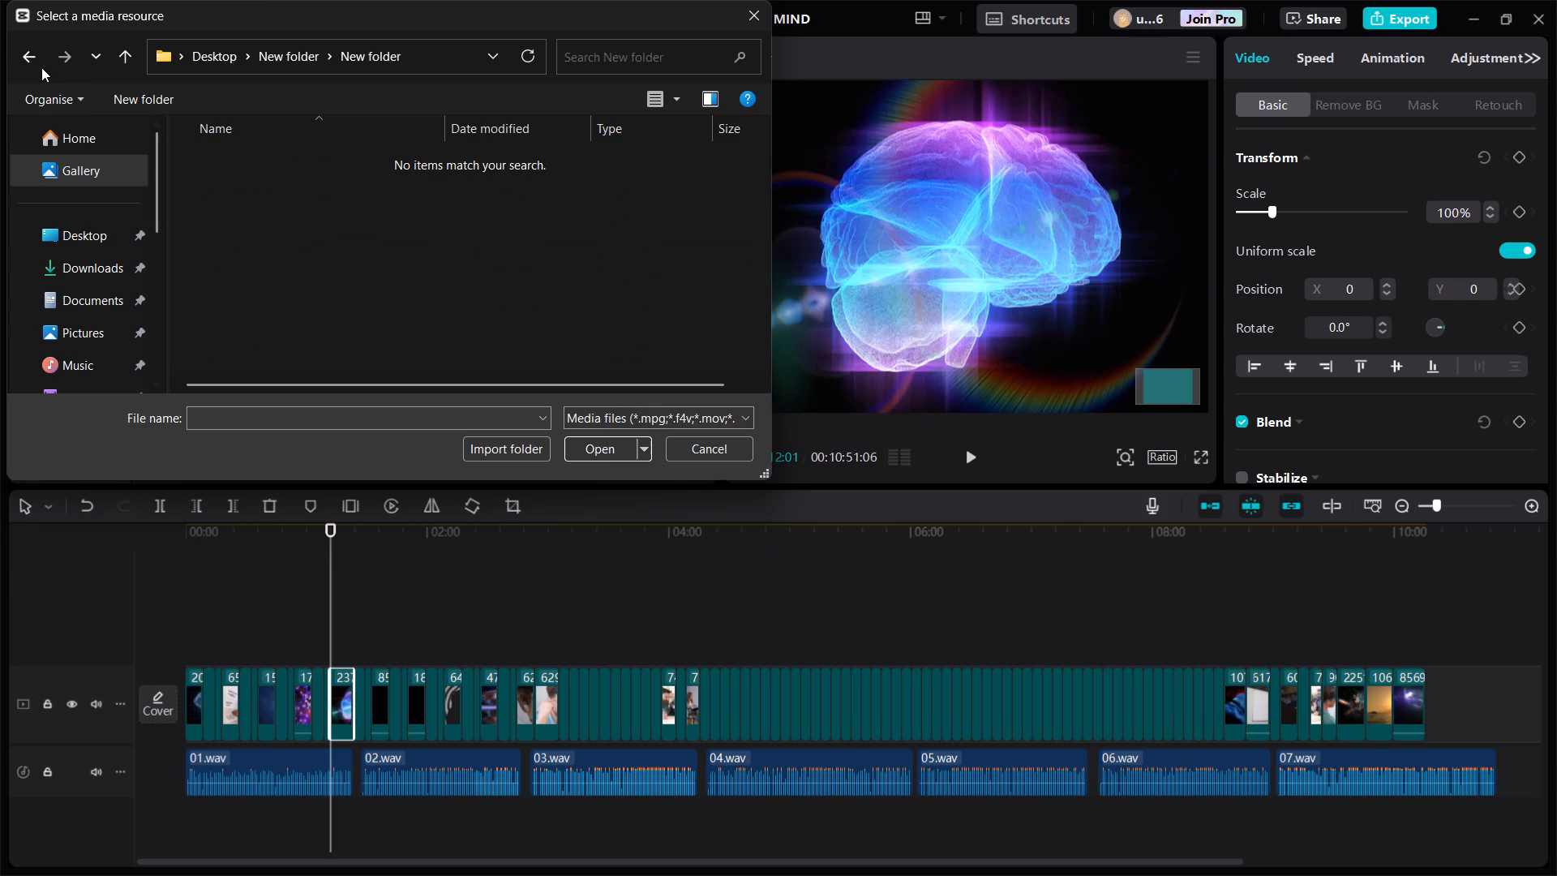
{"action": "left_click", "coordinate": [36, 59]}
{"action": "scroll", "coordinate": [264, 358], "scroll_direction": "down", "scroll_amount": 1}
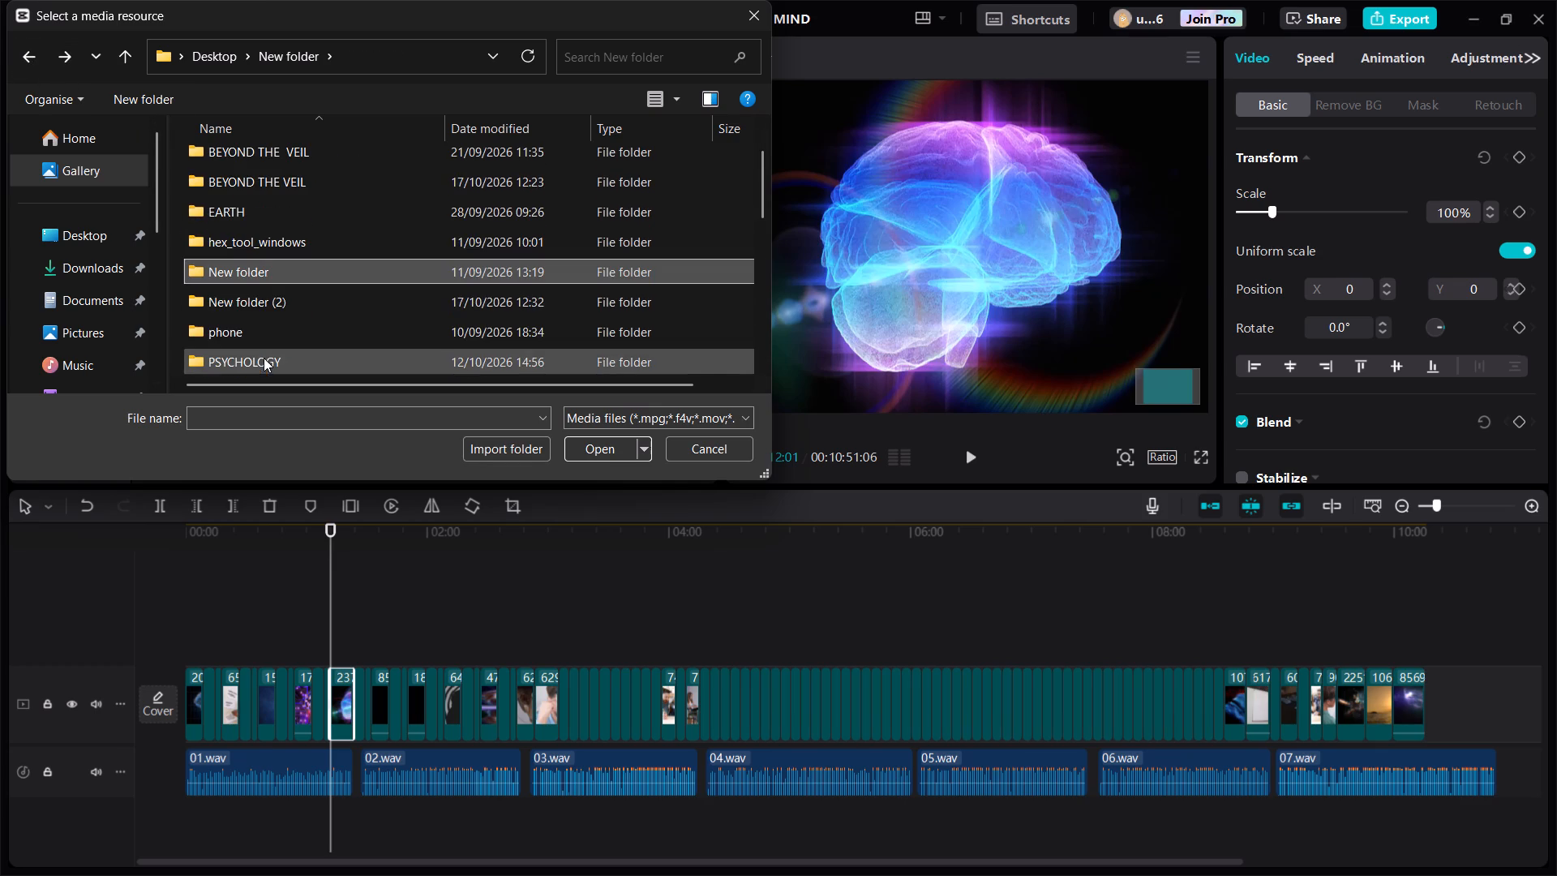
{"action": "double_click", "coordinate": [262, 305]}
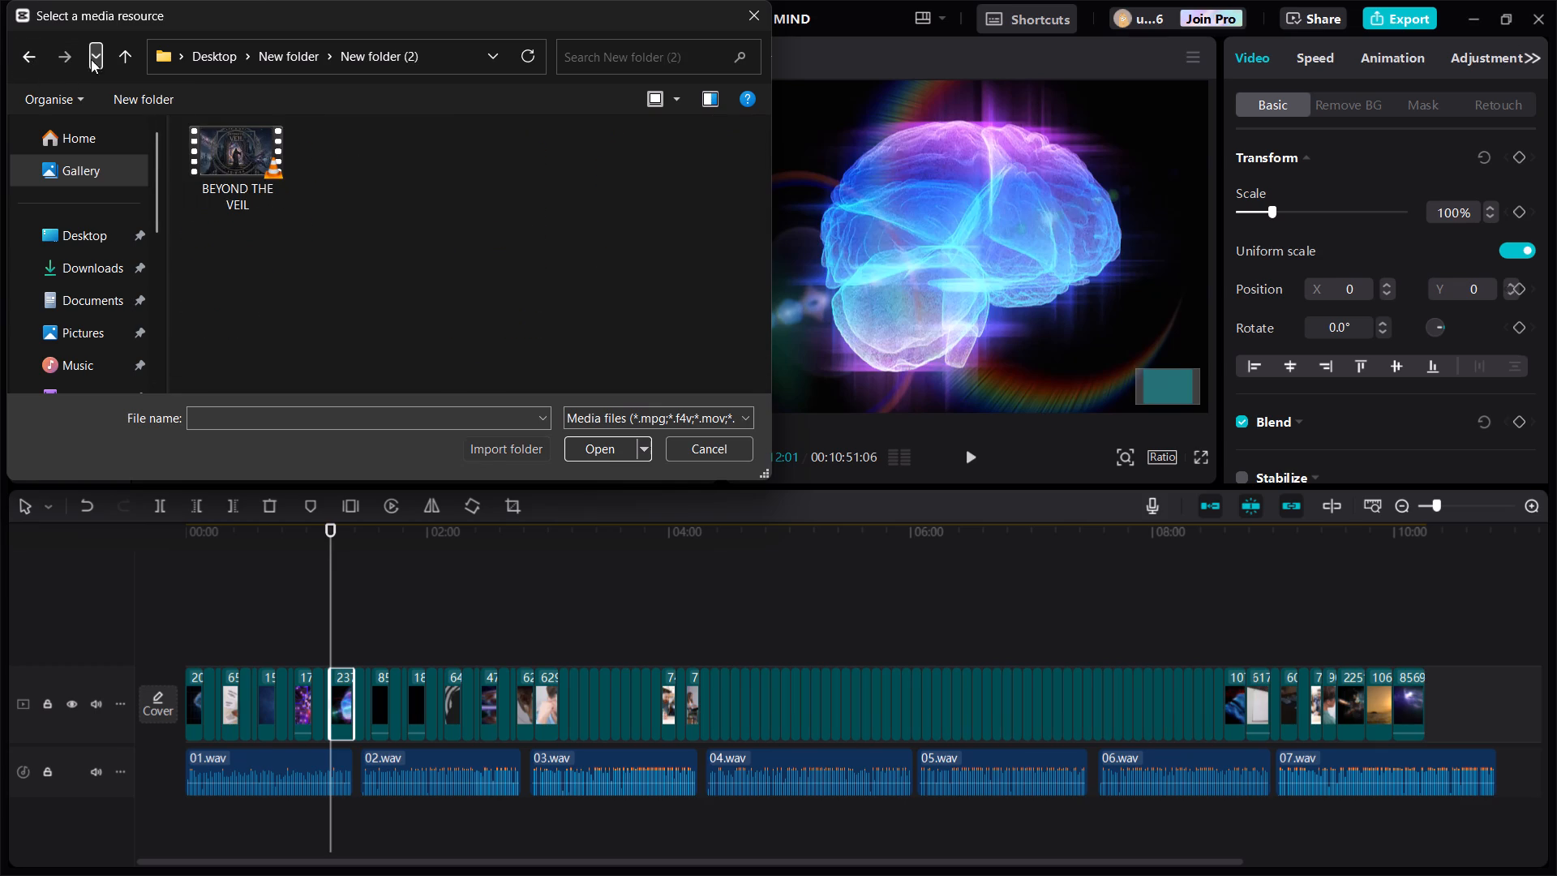
{"action": "left_click", "coordinate": [36, 51]}
Examine the contents of the PSYCHOLOGY 101 and THE UNIVERSE folders for media to import.
{"action": "scroll", "coordinate": [238, 337], "scroll_direction": "down", "scroll_amount": 1}
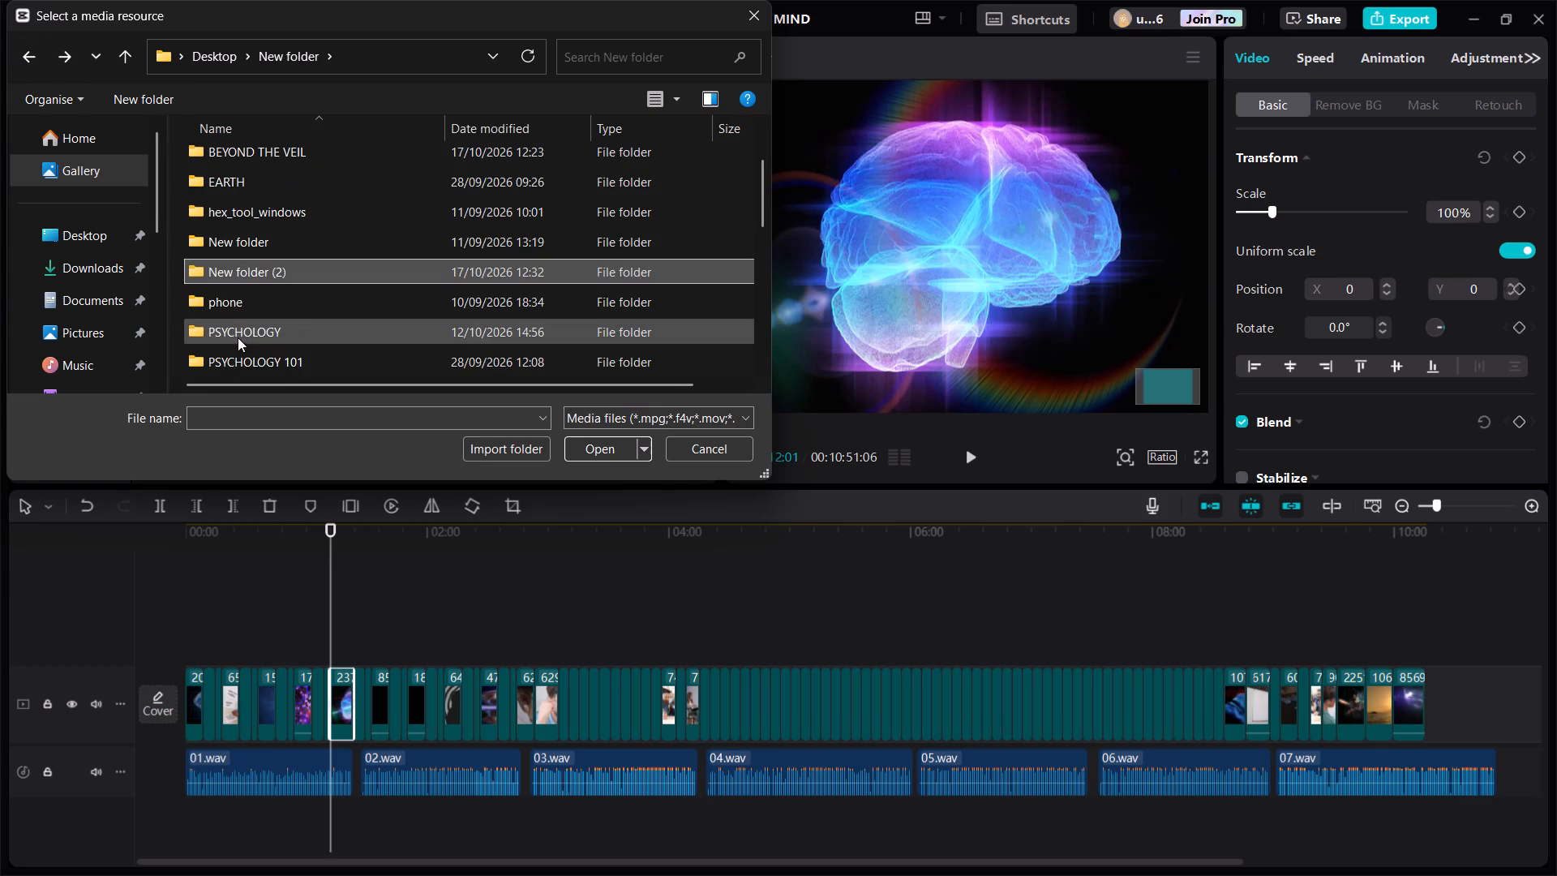
{"action": "double_click", "coordinate": [265, 358]}
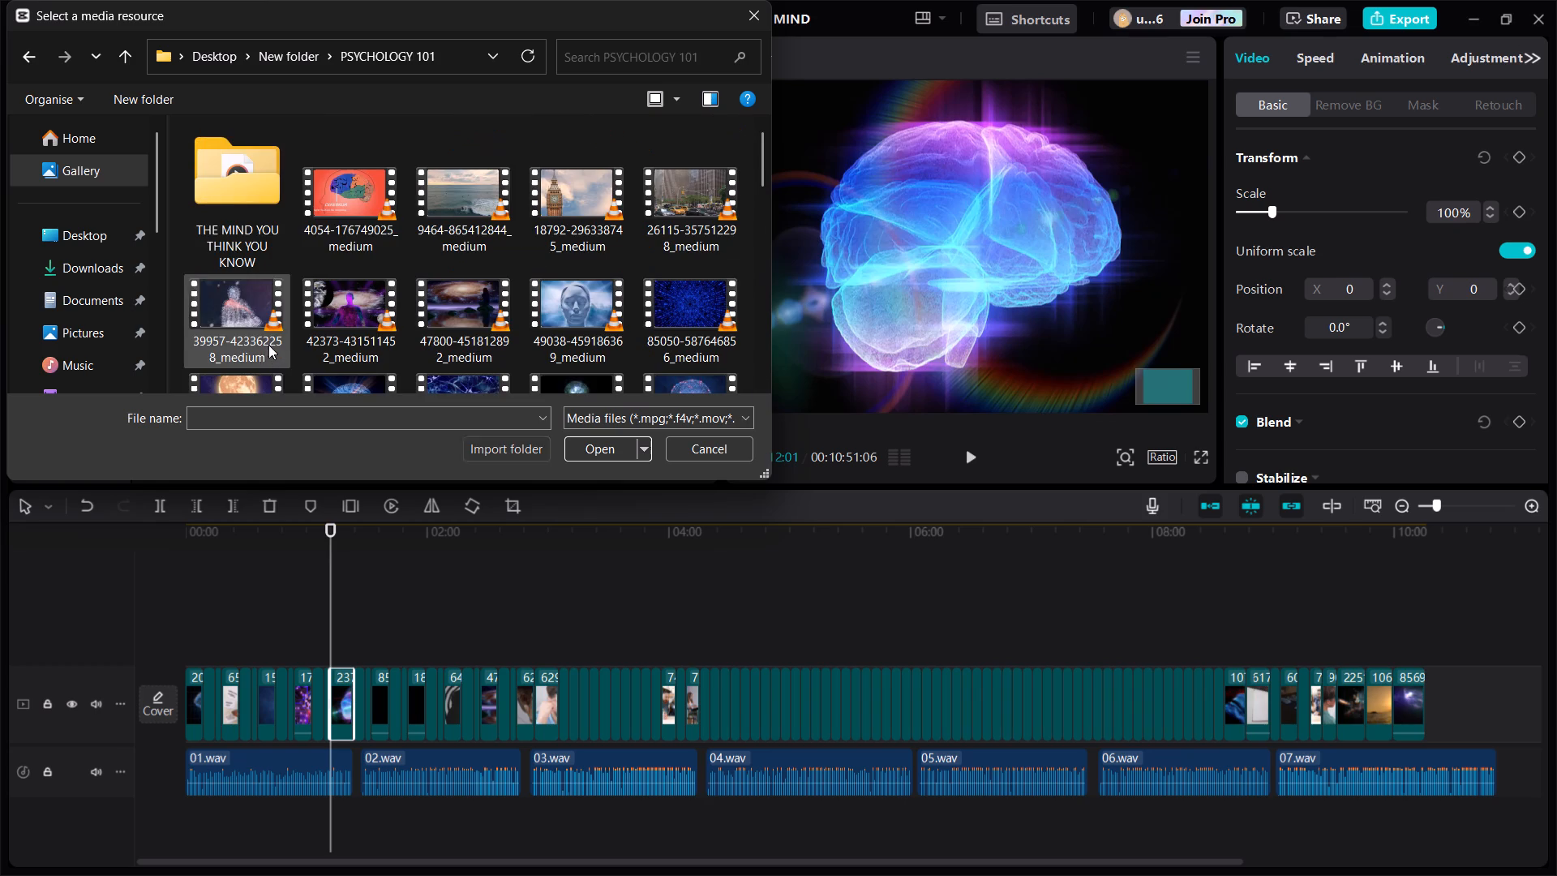
{"action": "scroll", "coordinate": [361, 289], "scroll_direction": "down", "scroll_amount": 20}
{"action": "scroll", "coordinate": [361, 289], "scroll_direction": "down", "scroll_amount": 3}
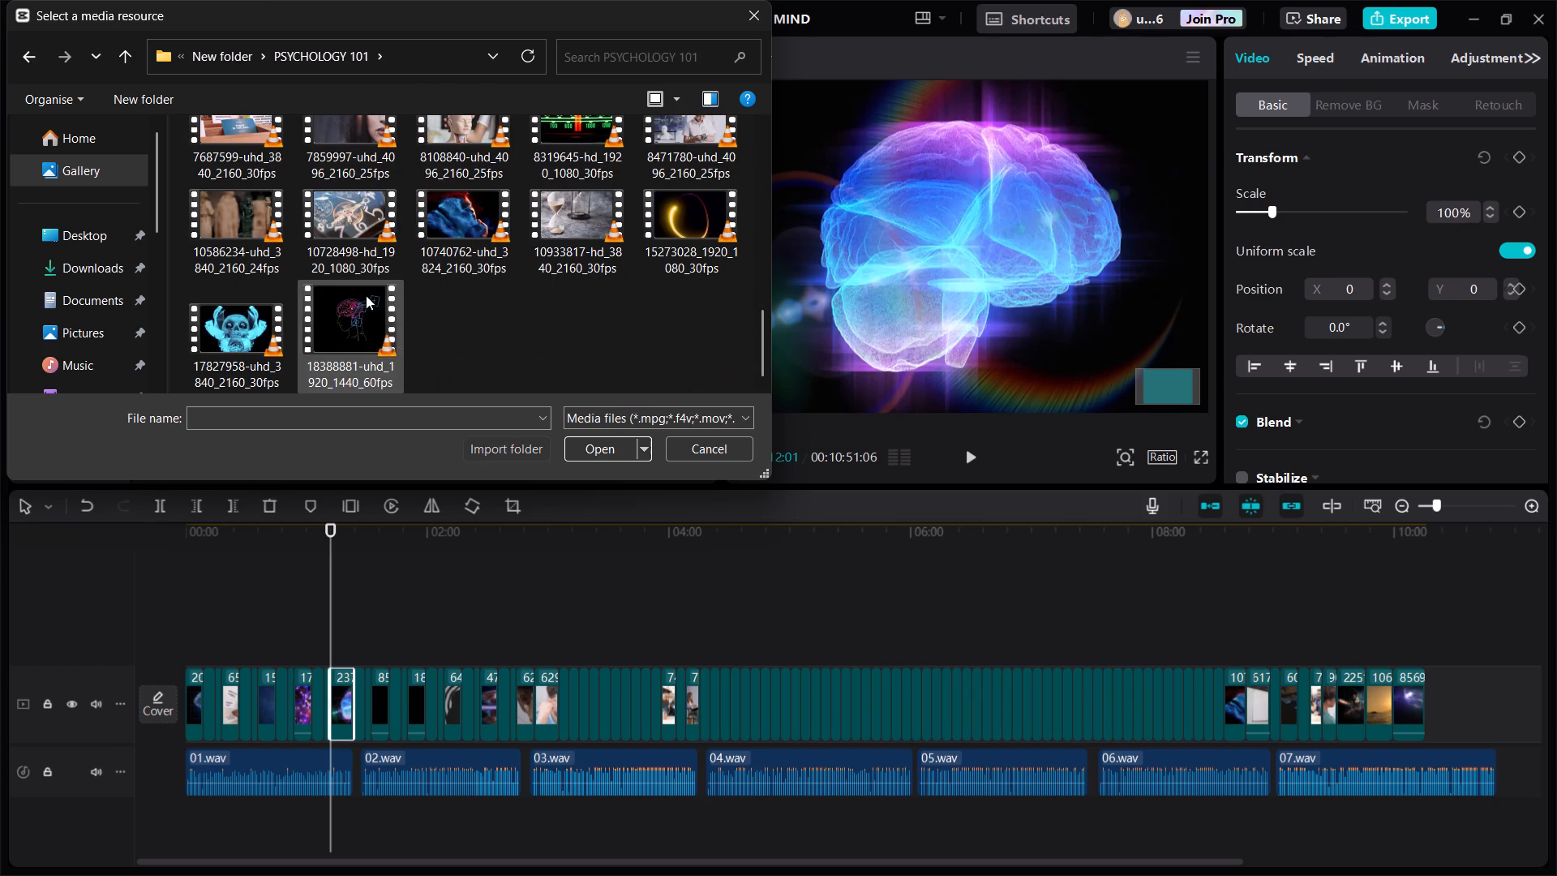
{"action": "scroll", "coordinate": [366, 295], "scroll_direction": "up", "scroll_amount": 16}
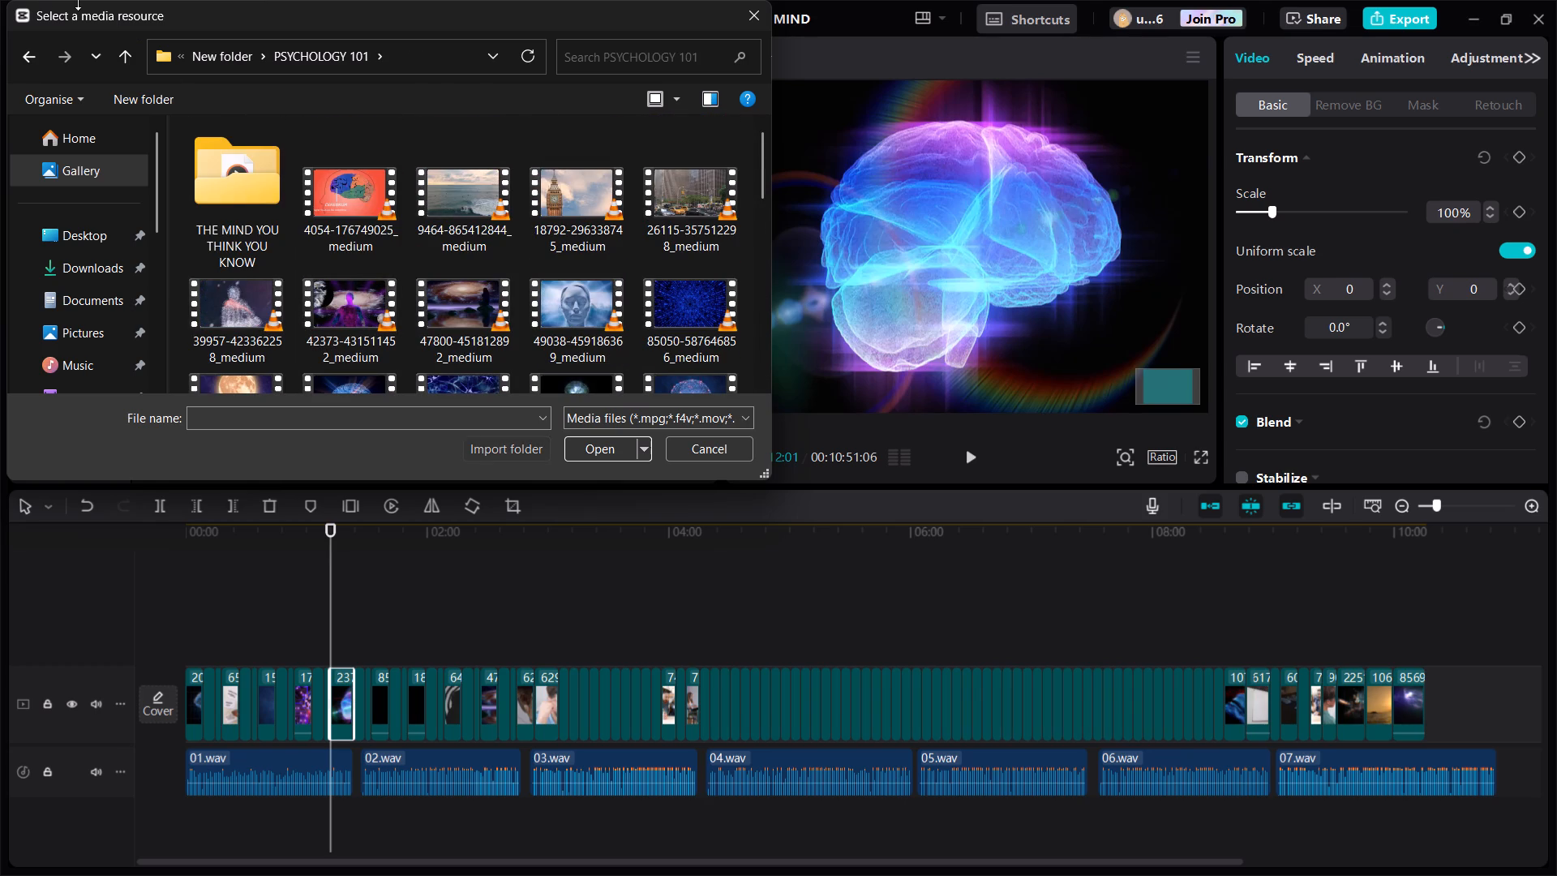
{"action": "left_click", "coordinate": [25, 58]}
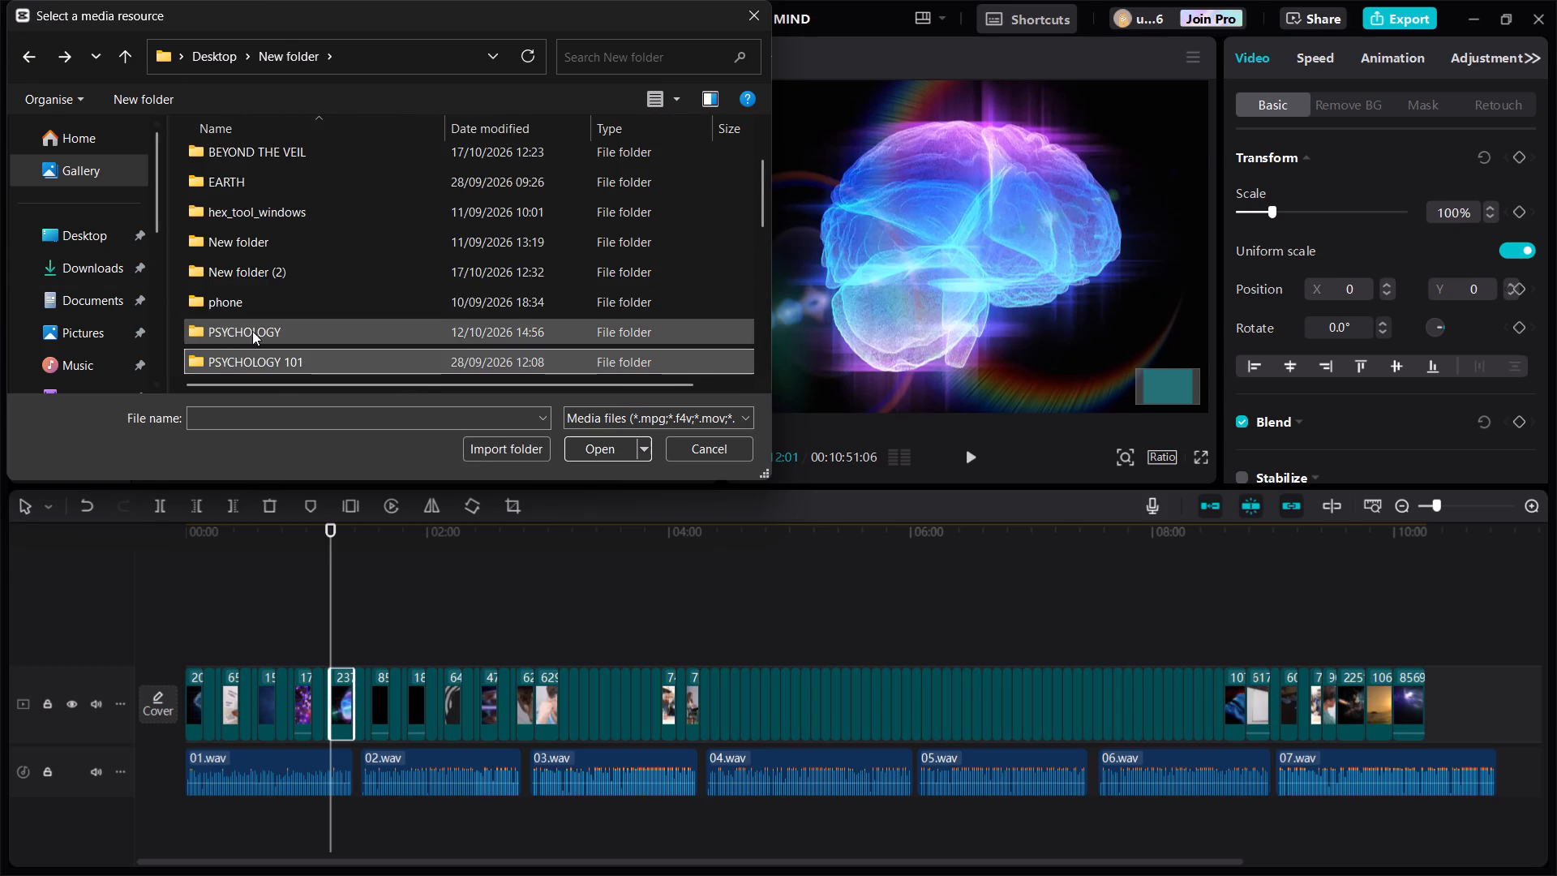
{"action": "scroll", "coordinate": [252, 331], "scroll_direction": "down", "scroll_amount": 1}
{"action": "double_click", "coordinate": [260, 298]}
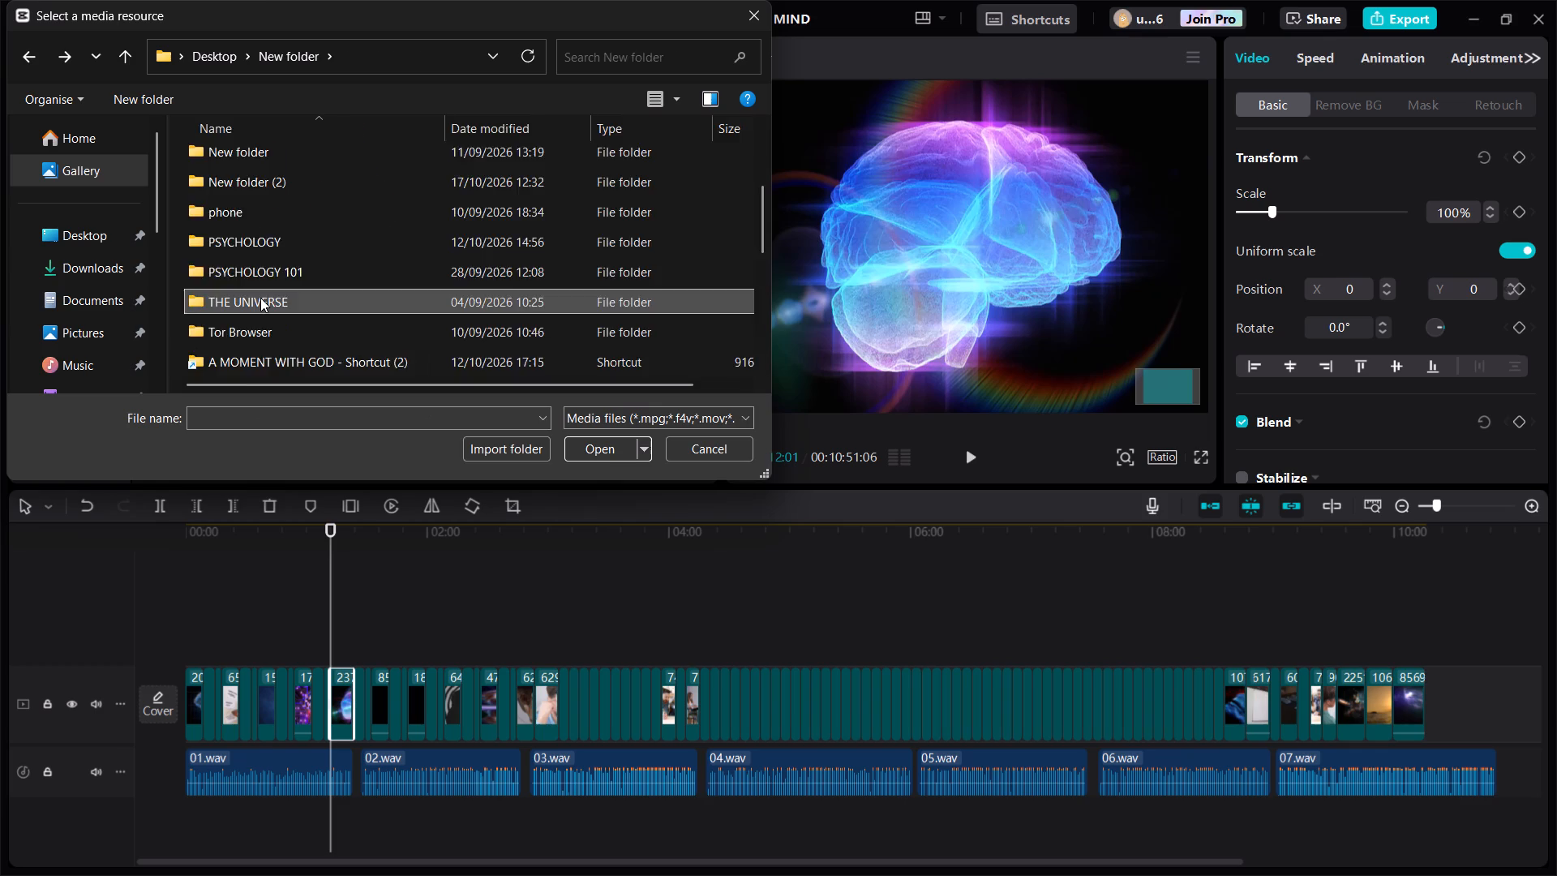
{"action": "left_click", "coordinate": [33, 51]}
Look over the folder list again and inspect the 25 FACTS ABOUT THE EARTH folder for media to import.
{"action": "scroll", "coordinate": [294, 365], "scroll_direction": "down", "scroll_amount": 2}
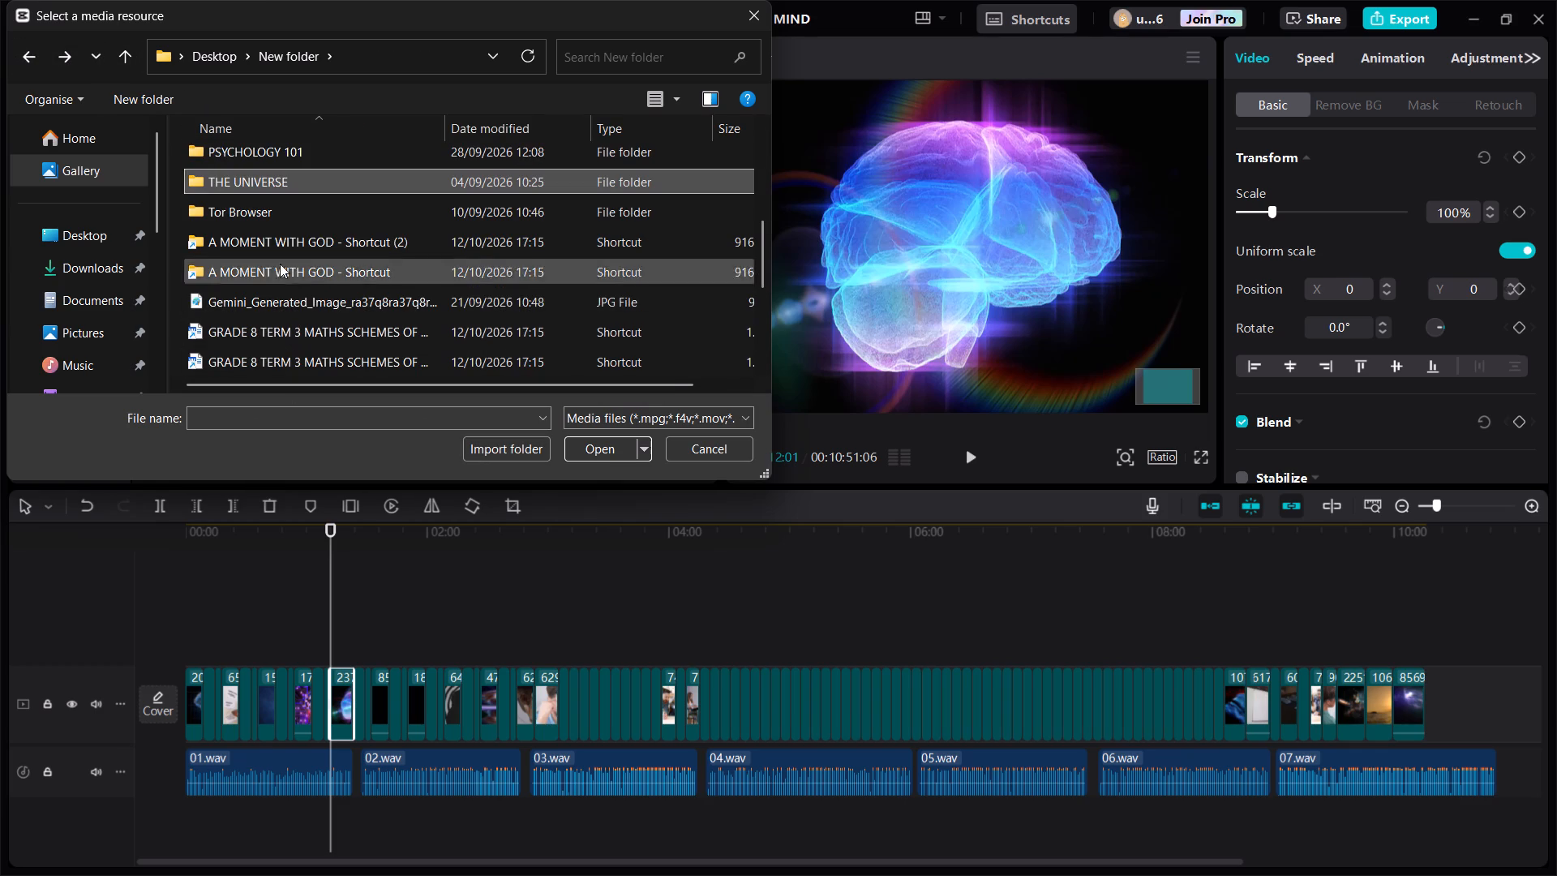
{"action": "scroll", "coordinate": [272, 245], "scroll_direction": "up", "scroll_amount": 2}
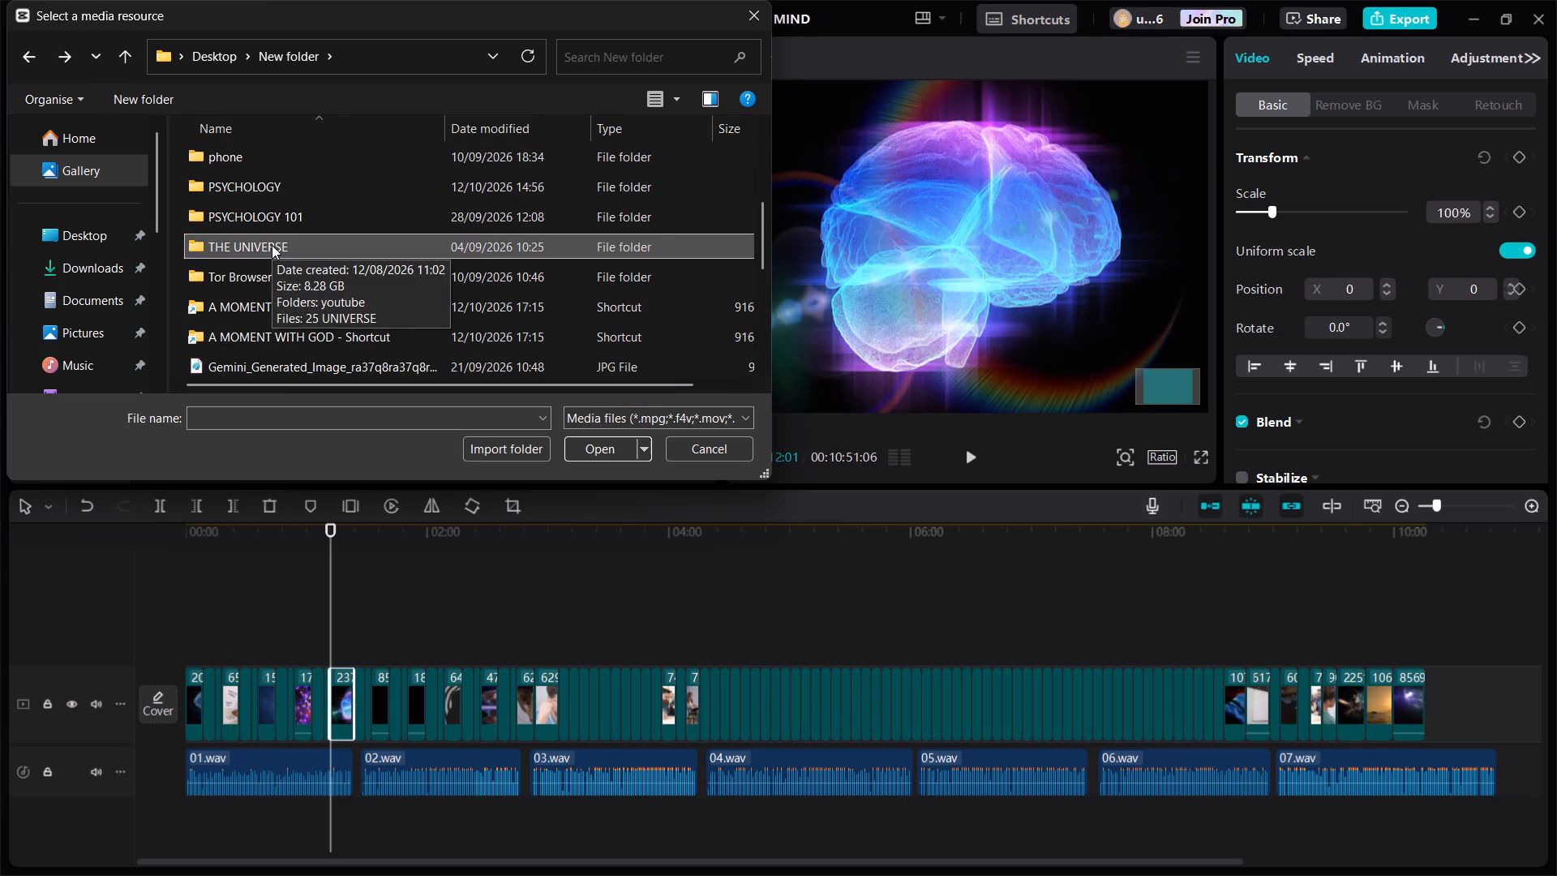
{"action": "scroll", "coordinate": [270, 245], "scroll_direction": "up", "scroll_amount": 2}
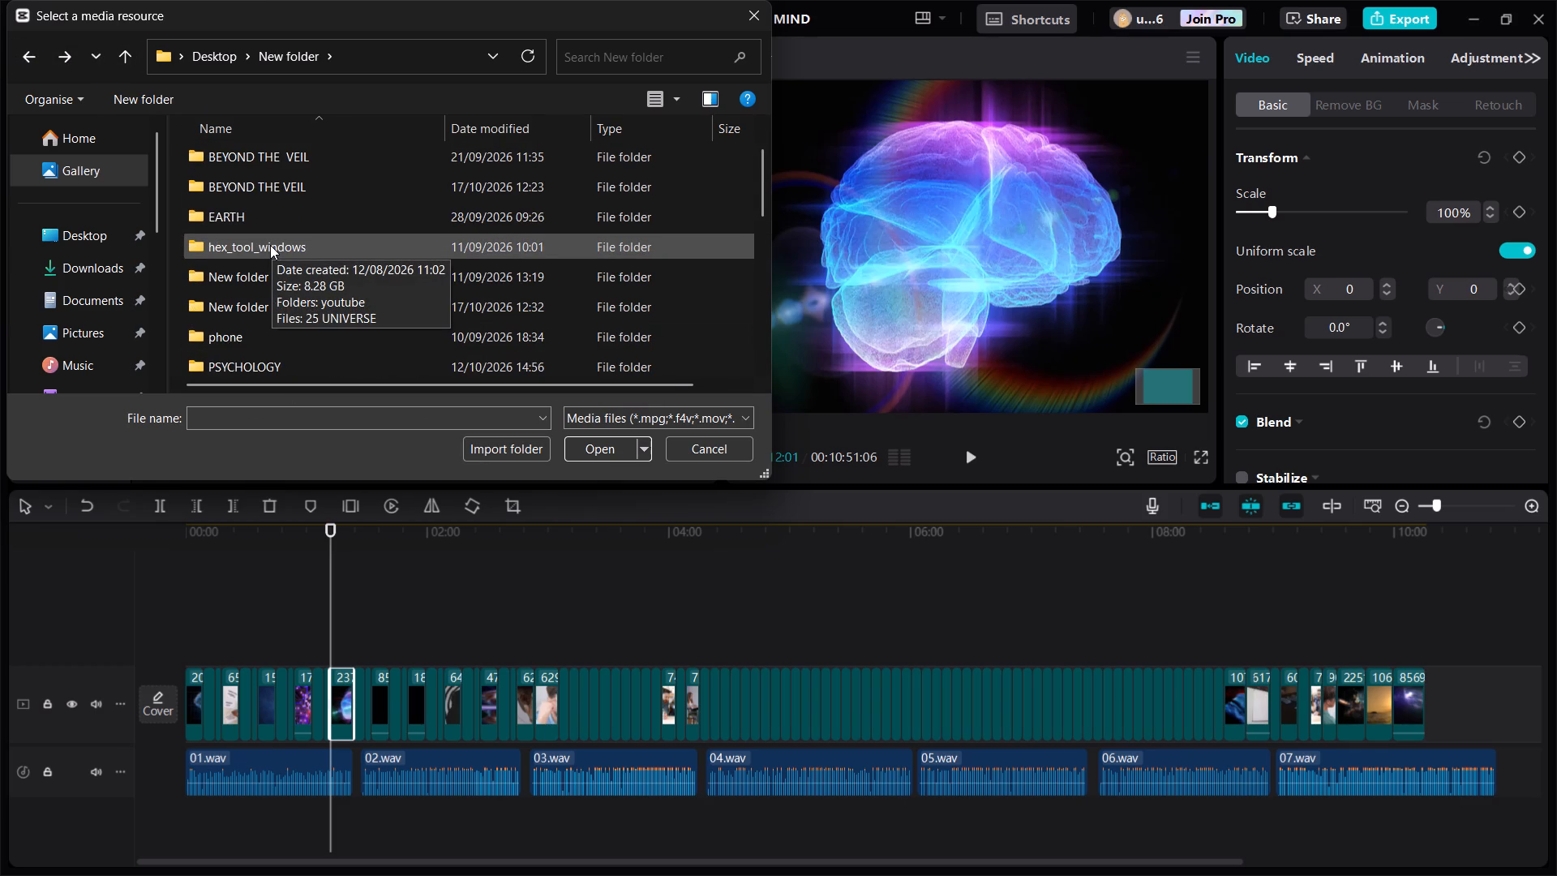
{"action": "scroll", "coordinate": [271, 244], "scroll_direction": "up", "scroll_amount": 2}
{"action": "double_click", "coordinate": [294, 153]}
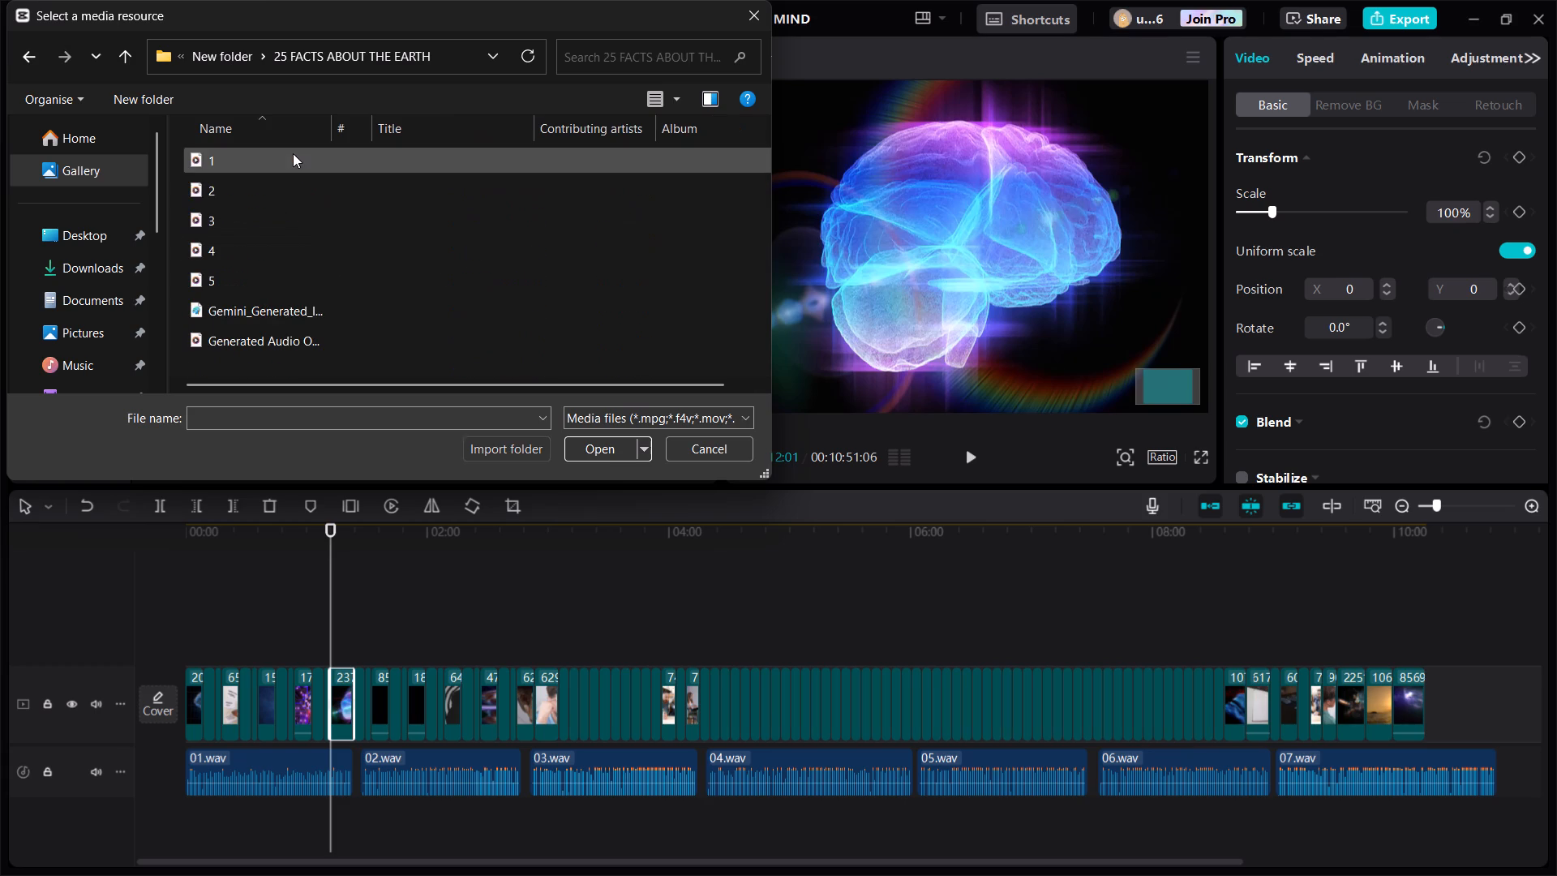
{"action": "left_click", "coordinate": [19, 52]}
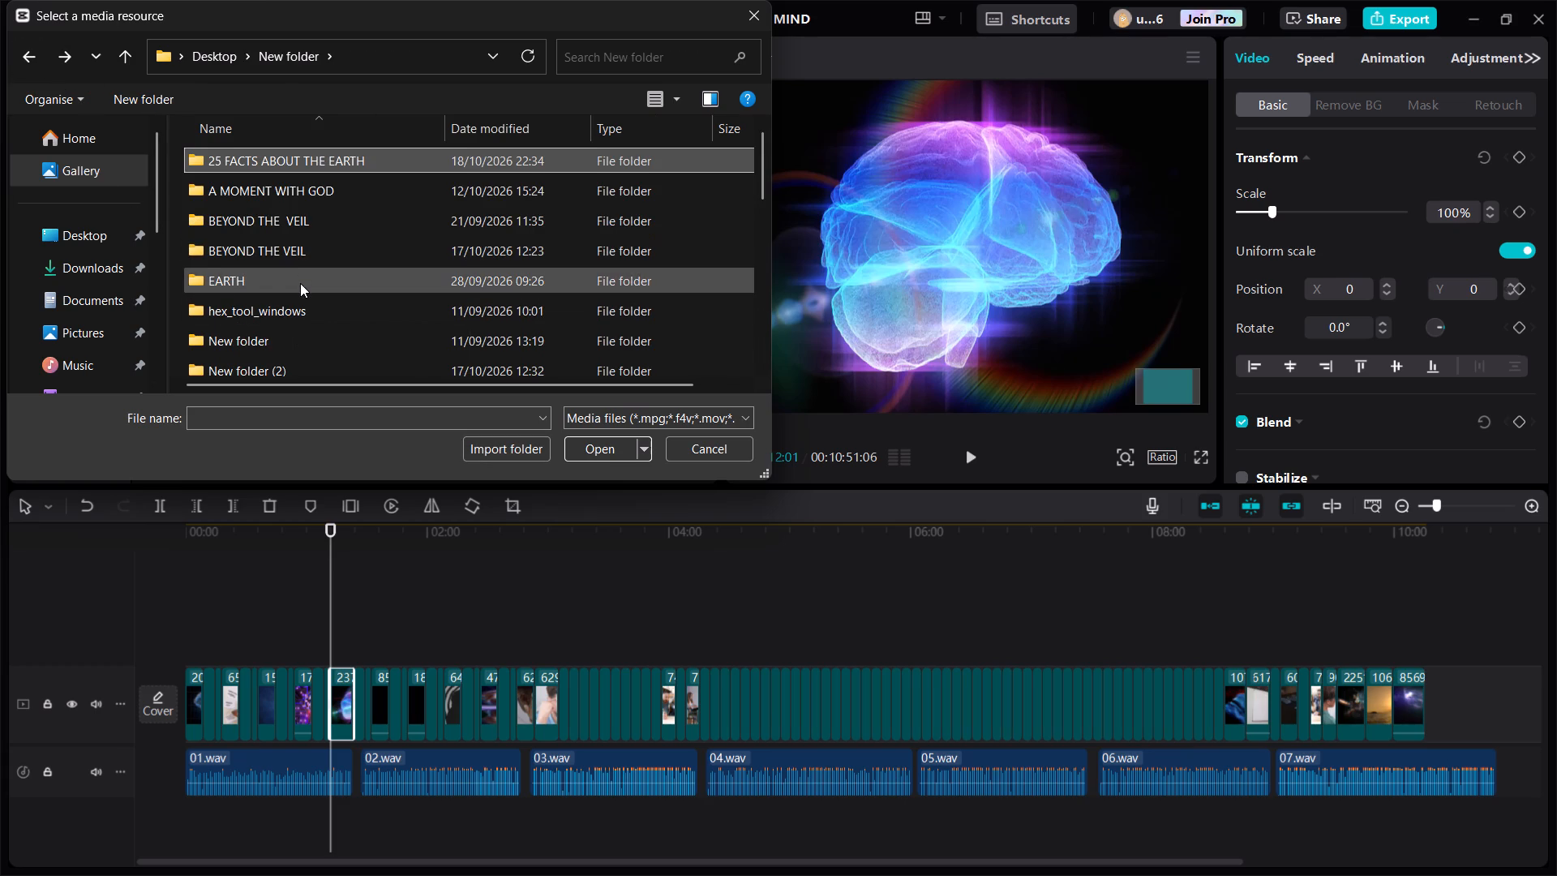
Look through the rest of the desktop's New folder, including THE UNIVERSE and PSYCHOLOGY 101, for an image or clip to import.
{"action": "scroll", "coordinate": [300, 286], "scroll_direction": "down", "scroll_amount": 2}
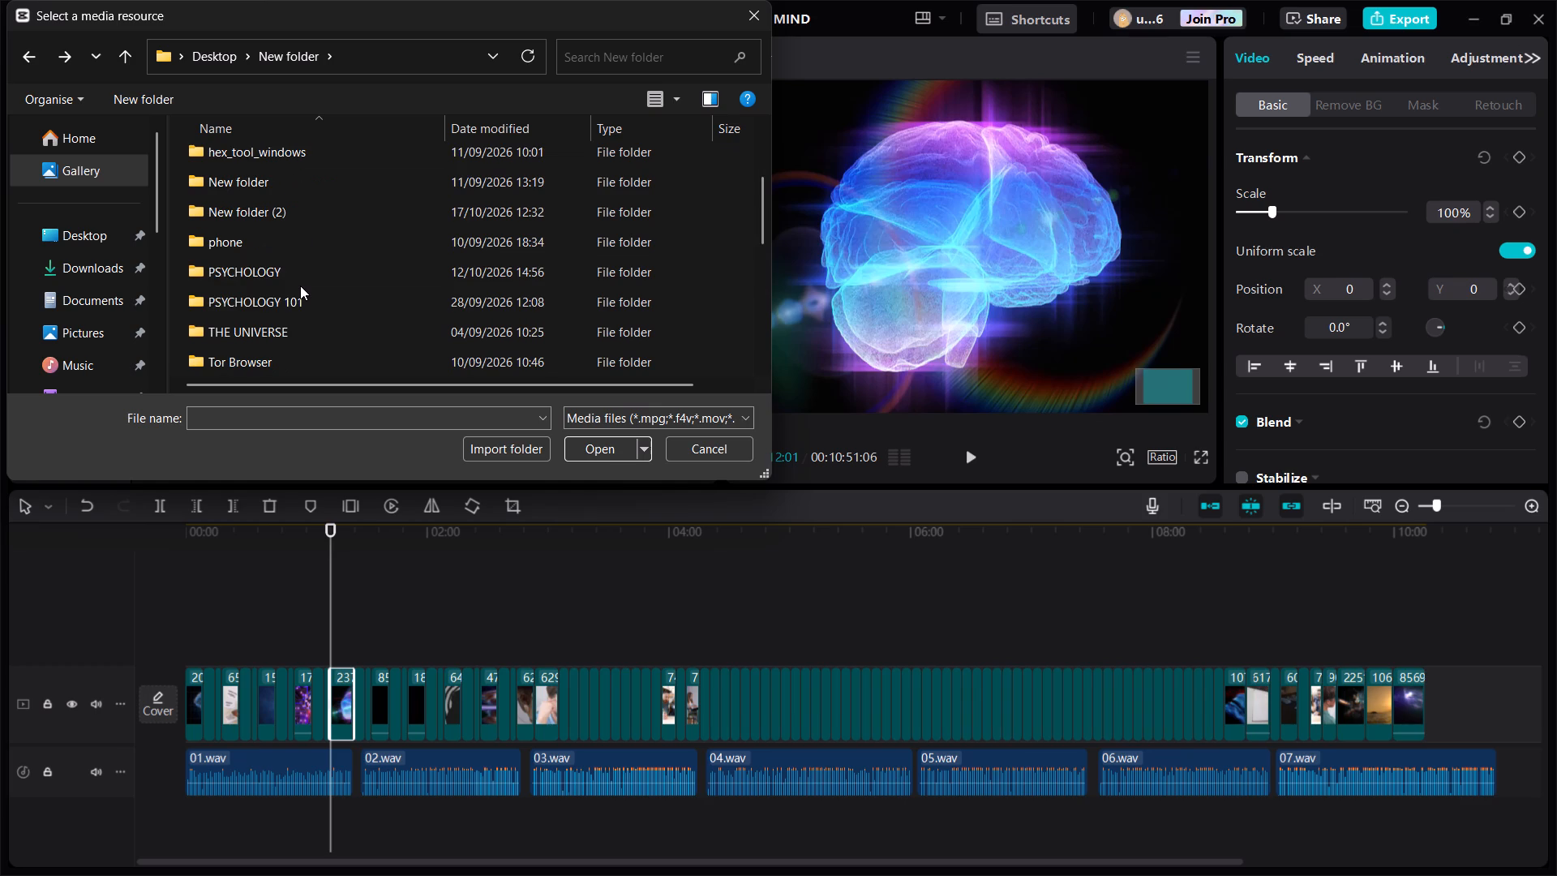
{"action": "scroll", "coordinate": [298, 286], "scroll_direction": "down", "scroll_amount": 7}
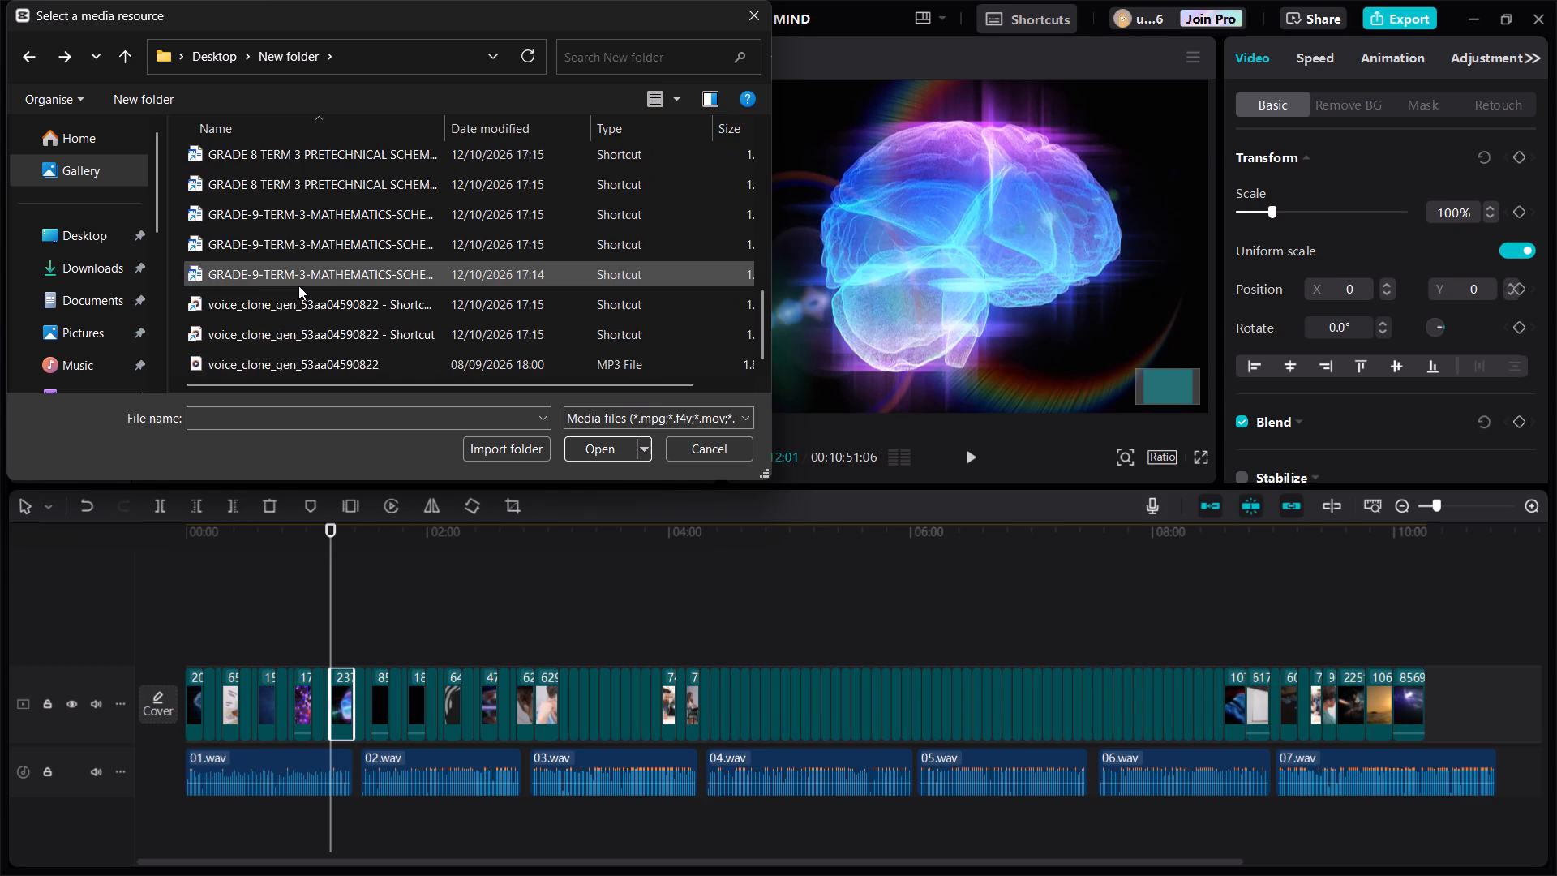
{"action": "scroll", "coordinate": [298, 286], "scroll_direction": "down", "scroll_amount": 8}
{"action": "scroll", "coordinate": [298, 286], "scroll_direction": "up", "scroll_amount": 3}
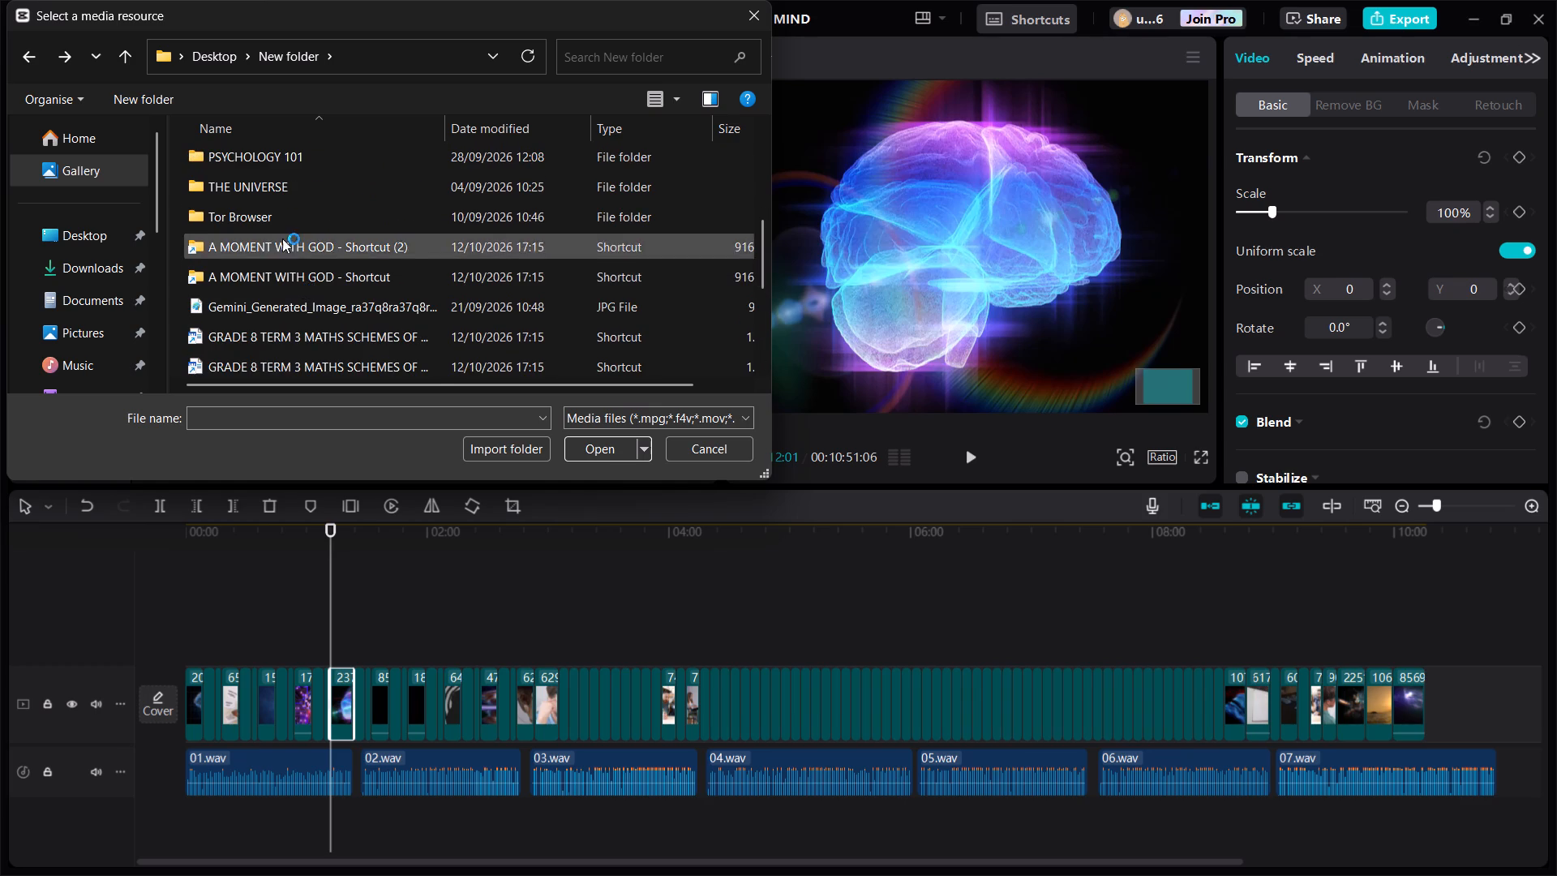
{"action": "double_click", "coordinate": [277, 191]}
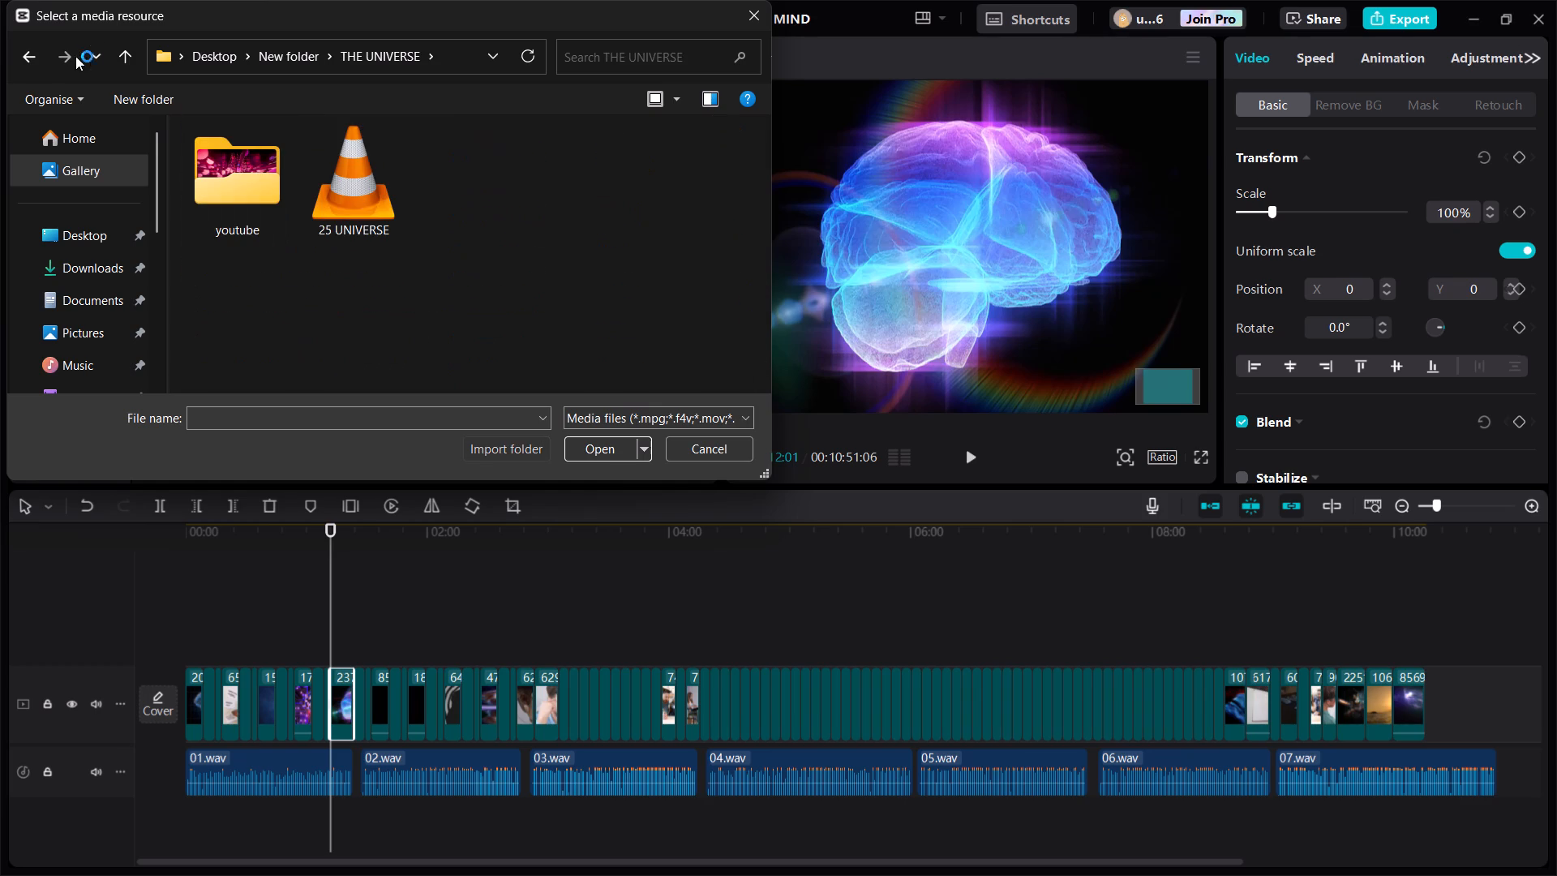
{"action": "left_click", "coordinate": [28, 68]}
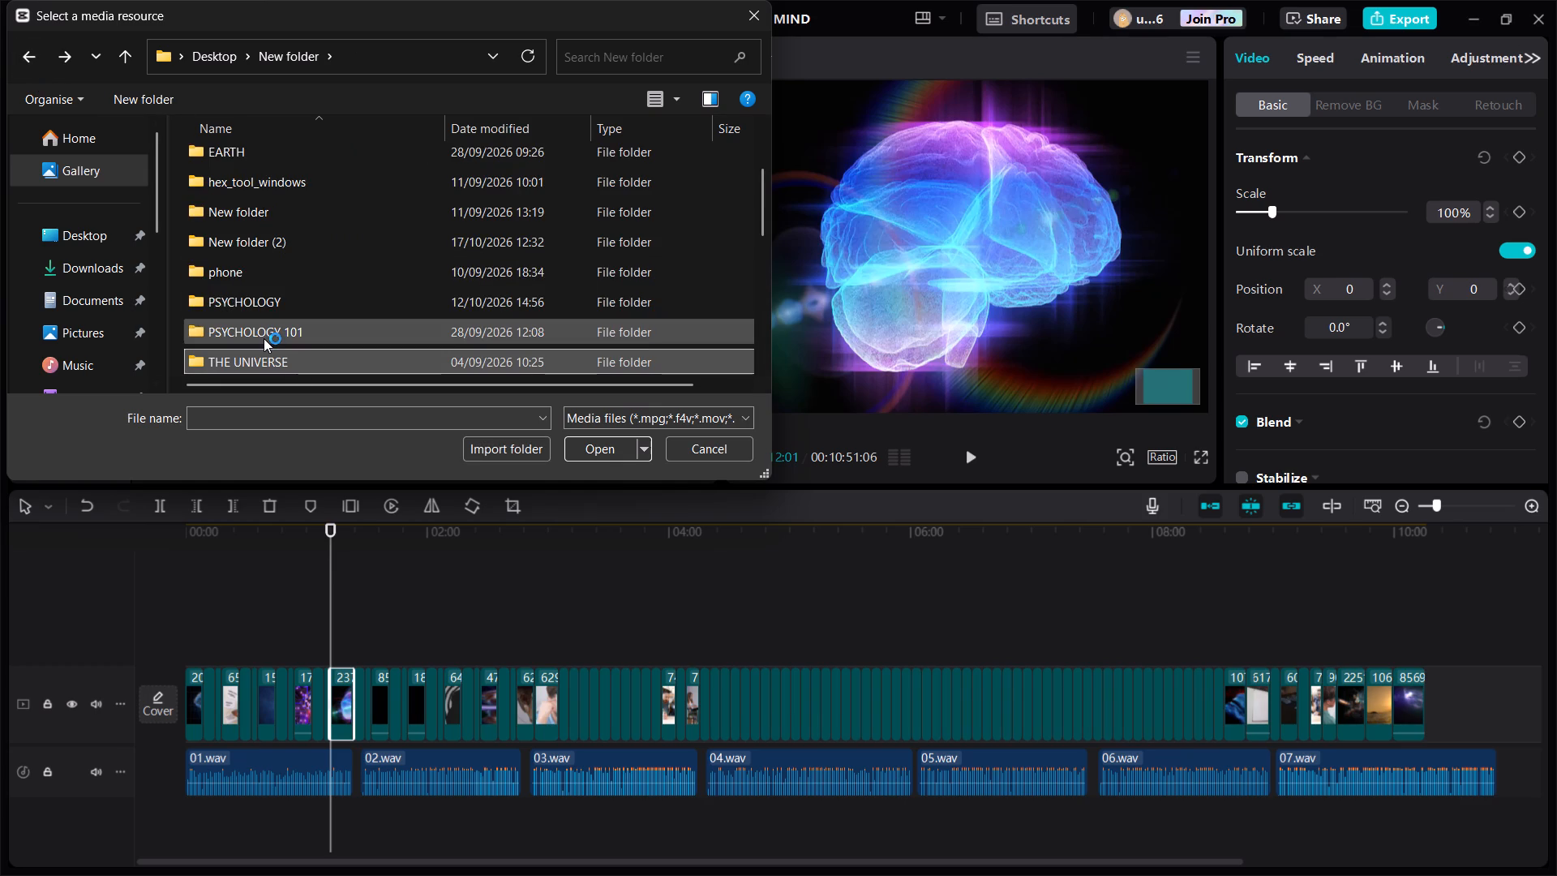
{"action": "double_click", "coordinate": [264, 332]}
{"action": "scroll", "coordinate": [324, 252], "scroll_direction": "down", "scroll_amount": 4}
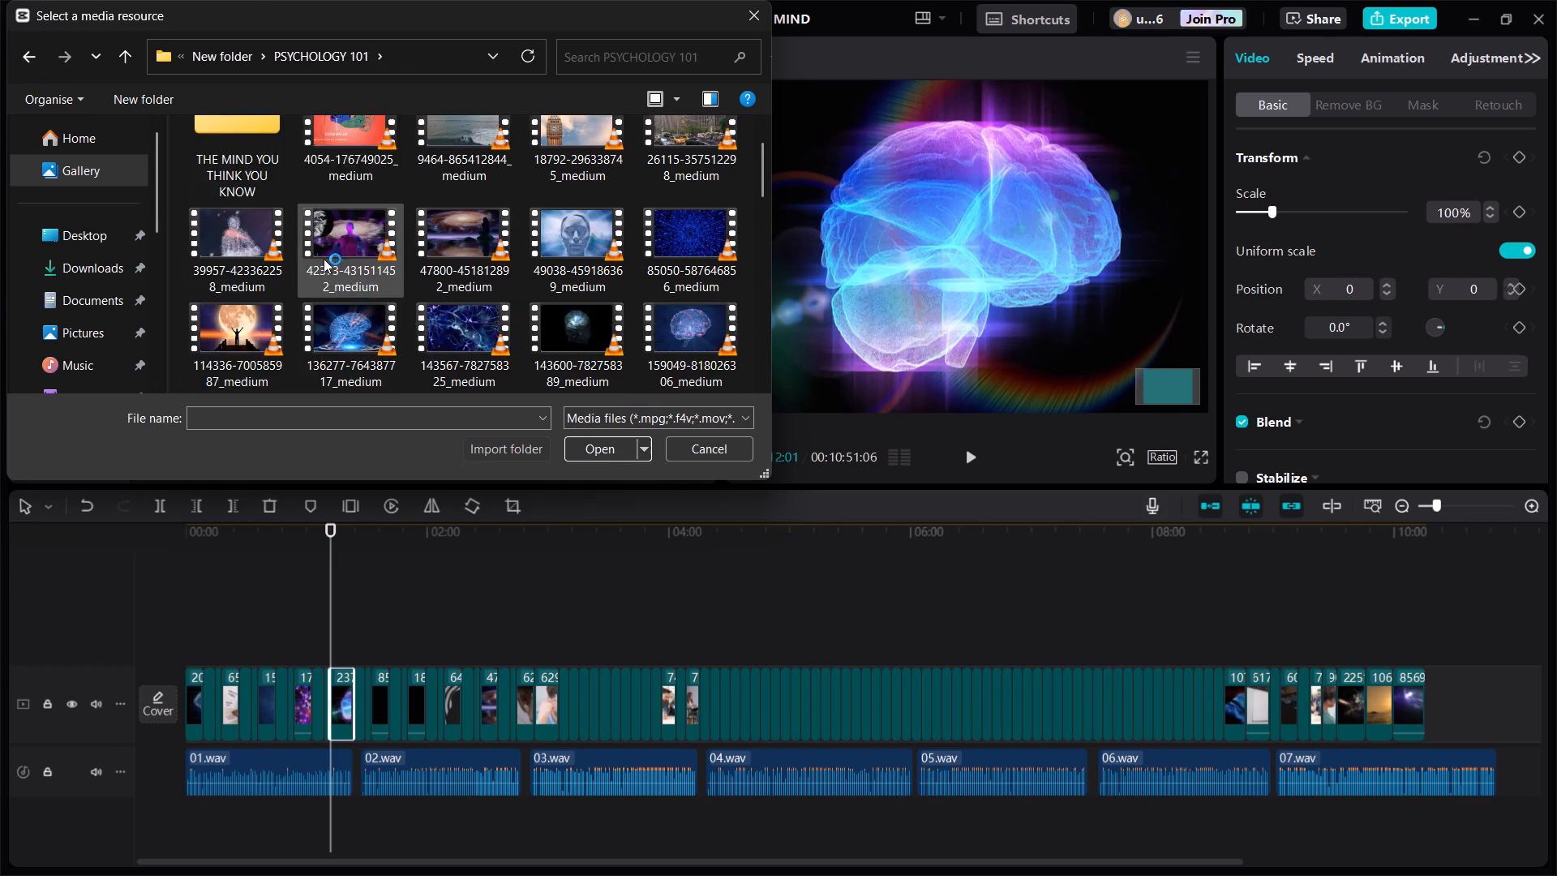
{"action": "scroll", "coordinate": [324, 259], "scroll_direction": "down", "scroll_amount": 18}
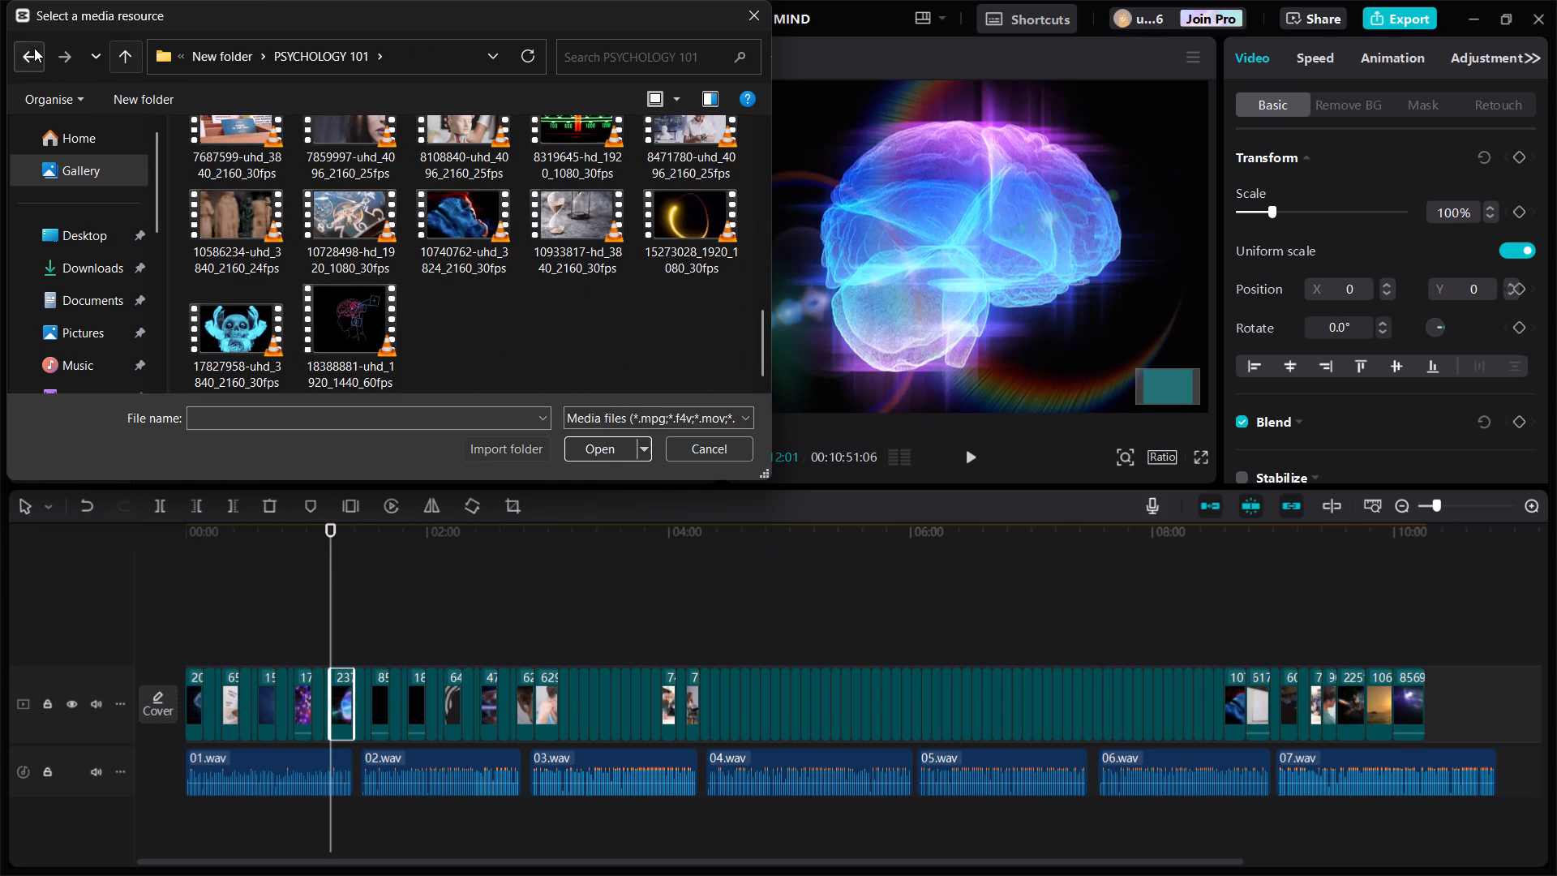
{"action": "left_click", "coordinate": [33, 47]}
Import the BEYOND THE VEIL artwork, the Gemini_Generated_Image_2p5o9t2p5o9t2p5o file, from the PSYCHOLOGY folder.
{"action": "double_click", "coordinate": [252, 332]}
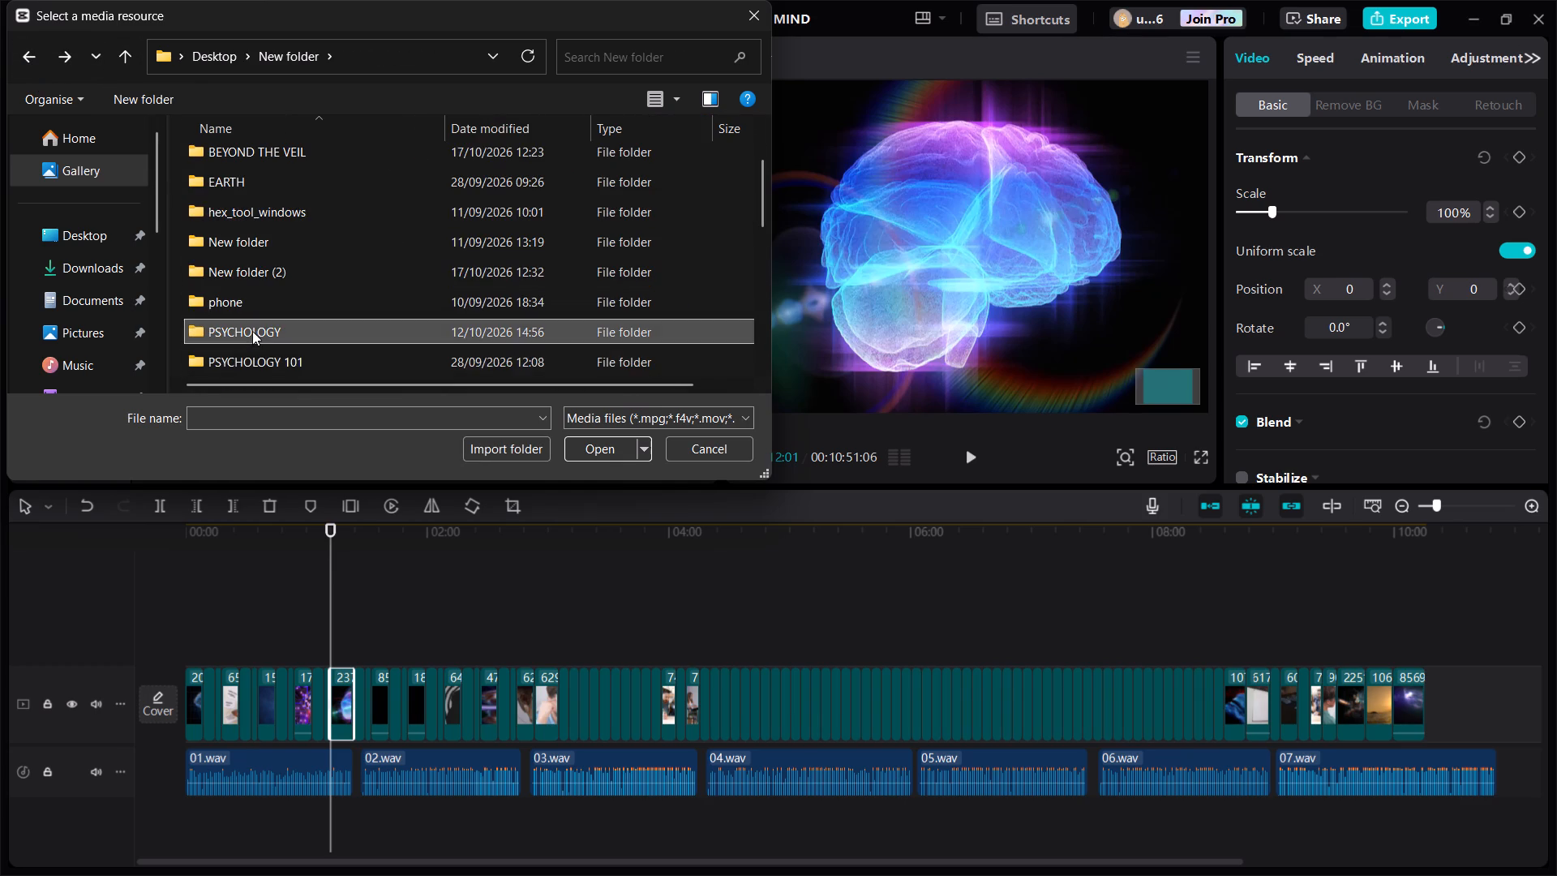
{"action": "scroll", "coordinate": [271, 315], "scroll_direction": "down", "scroll_amount": 20}
{"action": "scroll", "coordinate": [271, 315], "scroll_direction": "down", "scroll_amount": 3}
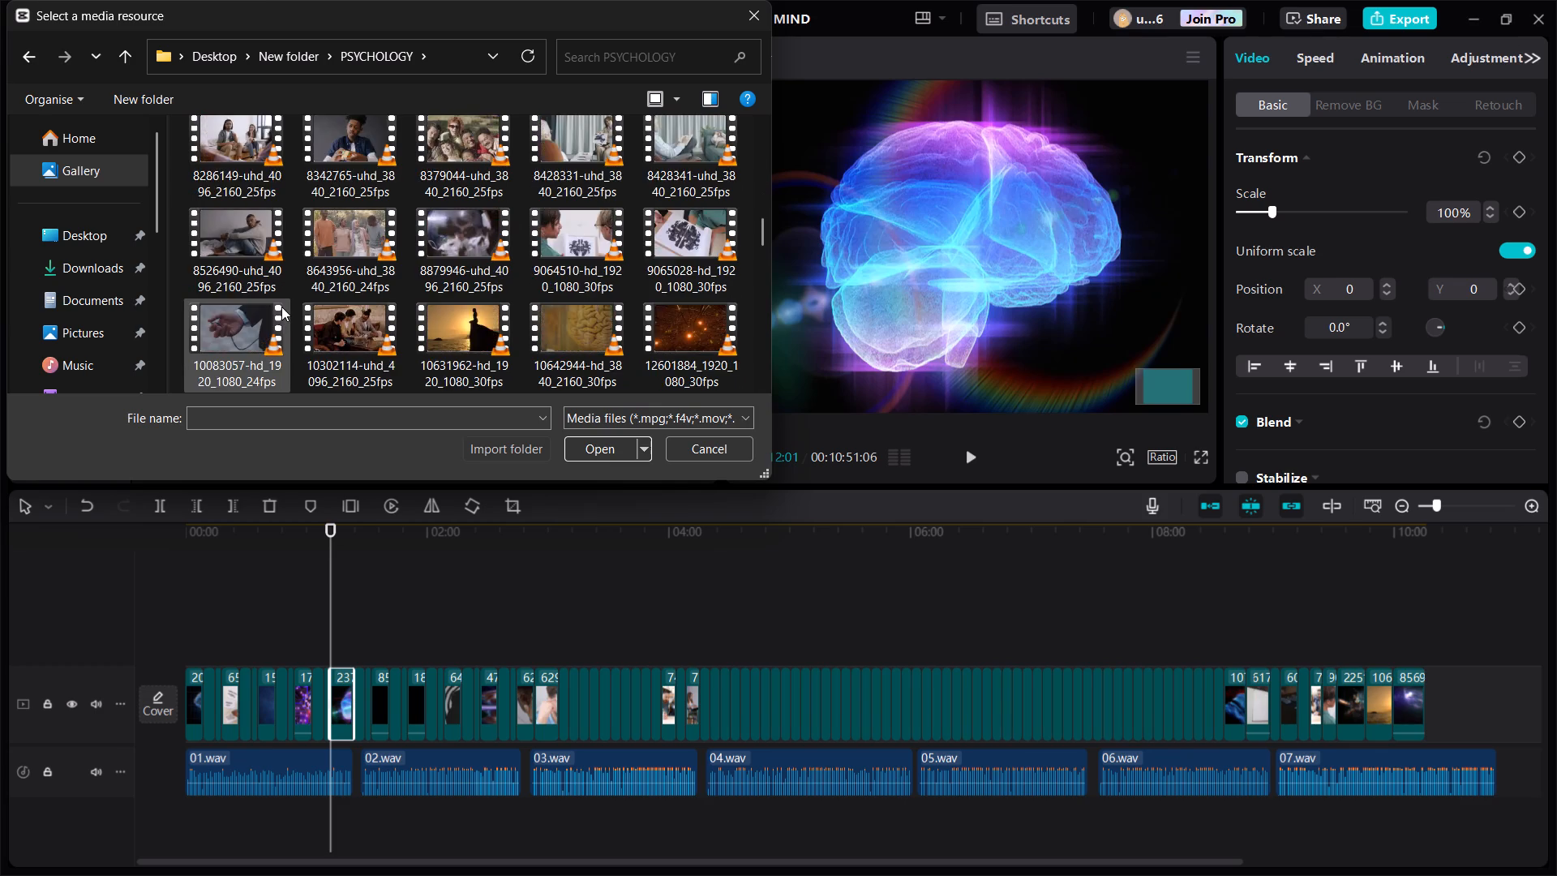
{"action": "scroll", "coordinate": [281, 307], "scroll_direction": "down", "scroll_amount": 12}
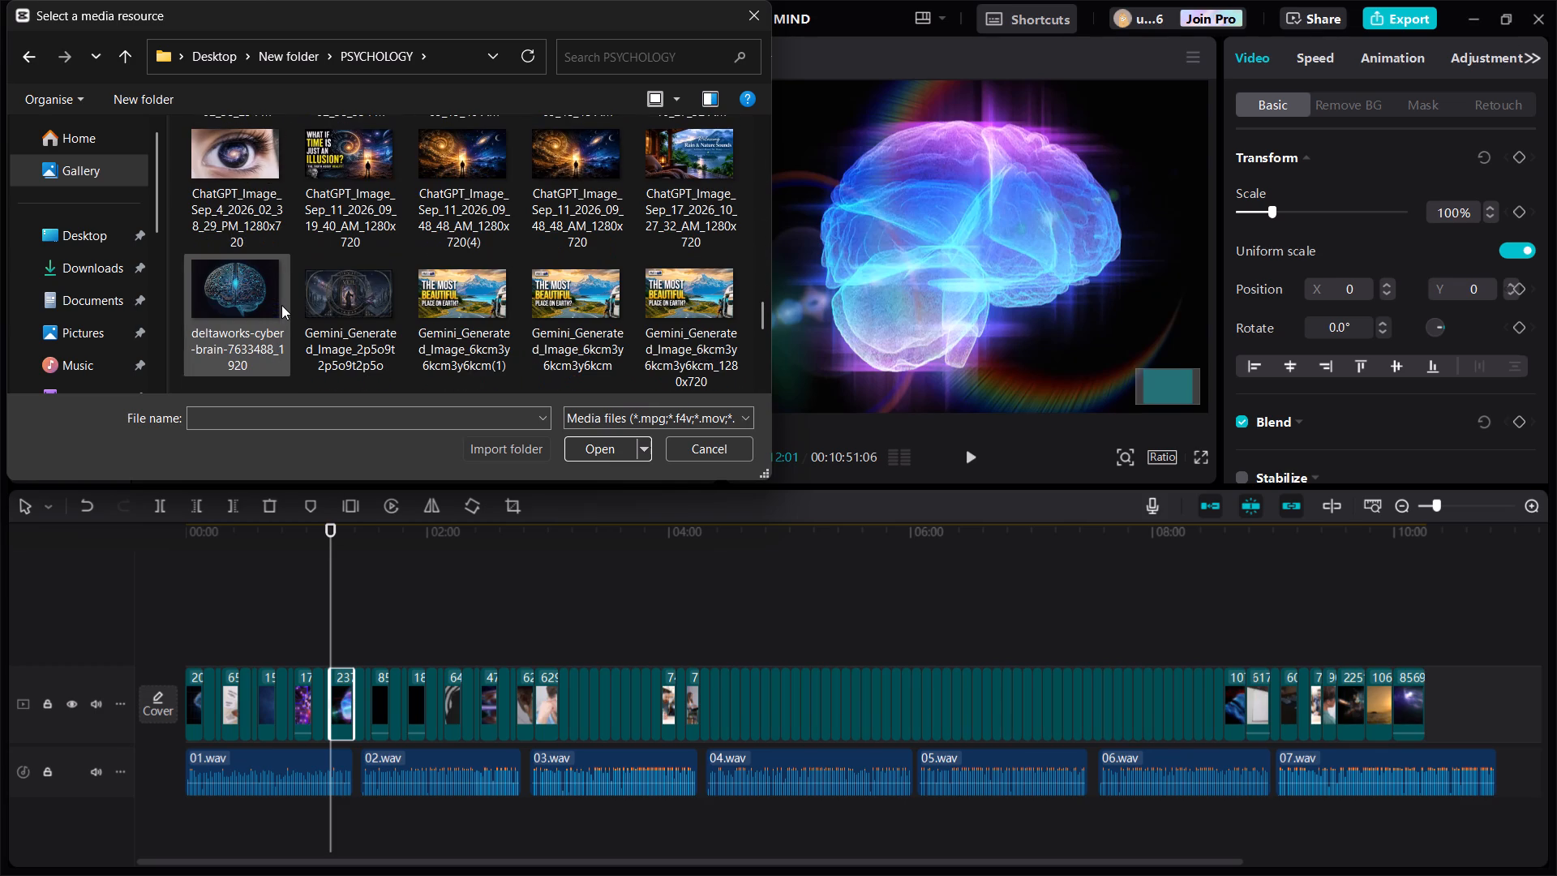
{"action": "left_click", "coordinate": [332, 286]}
{"action": "left_click", "coordinate": [605, 450]}
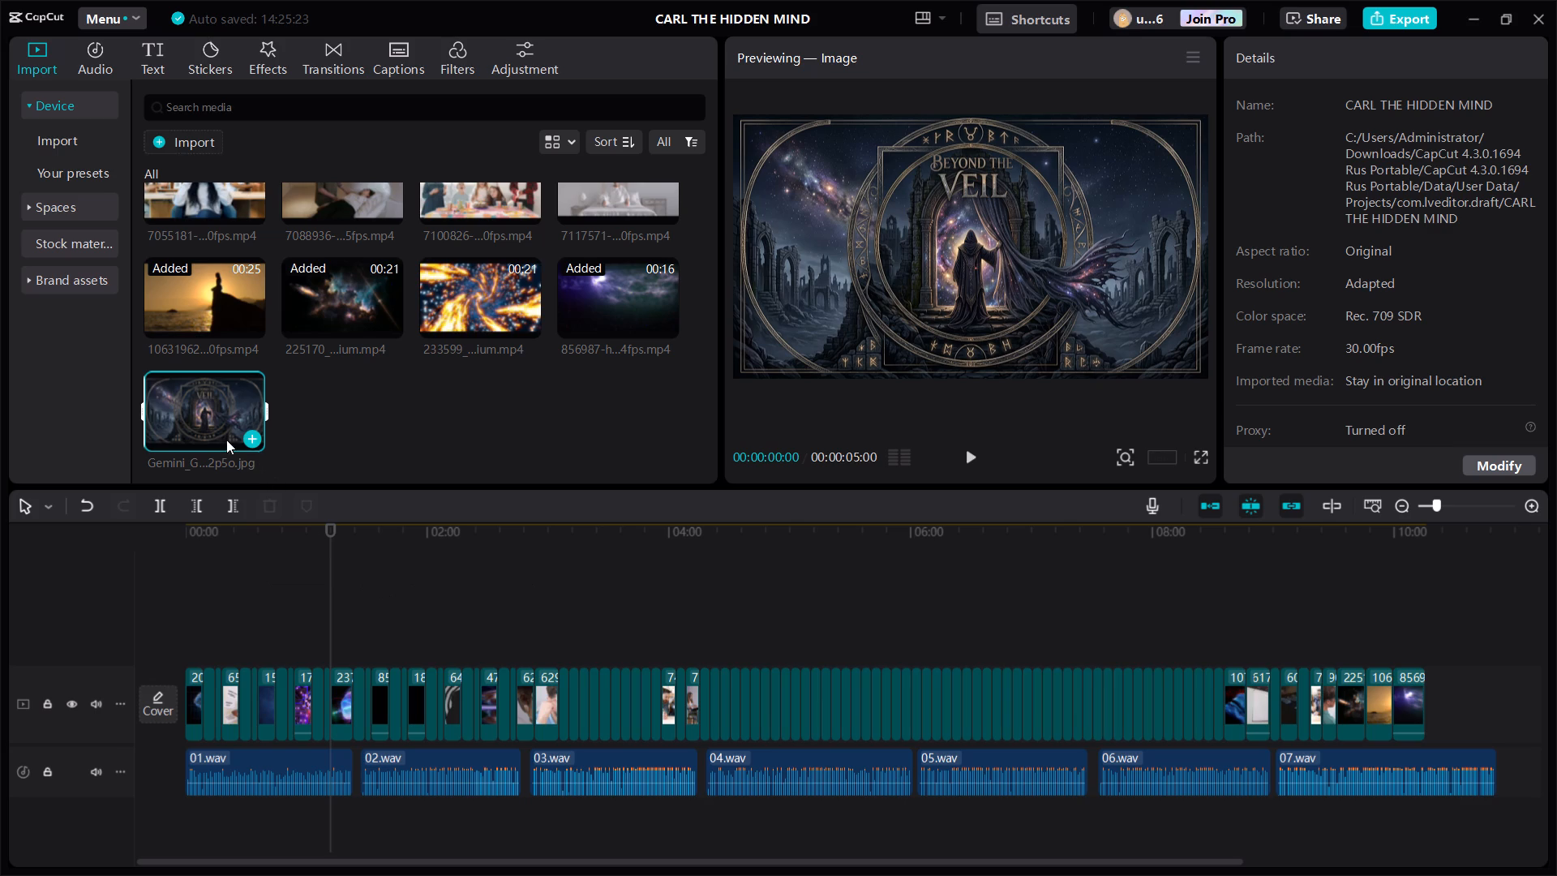
Place the imported BEYOND THE VEIL image on a new track above the main video, starting at the playhead at 00:01:12.
{"action": "left_click_drag", "start_coordinate": [215, 424], "coordinate": [341, 602]}
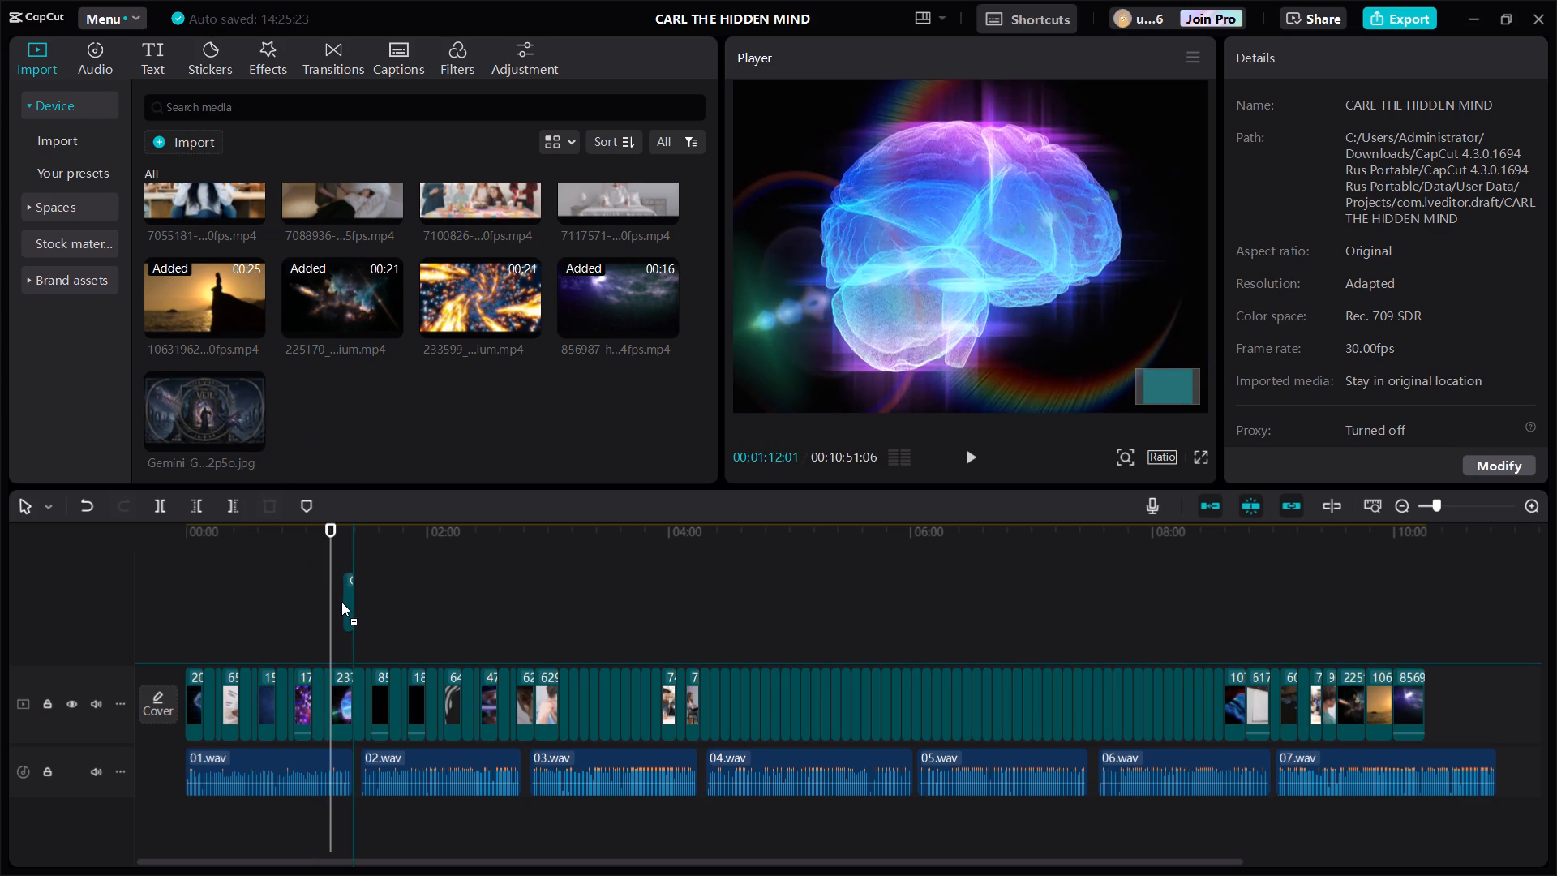
{"action": "left_click_drag", "start_coordinate": [341, 602], "coordinate": [333, 608]}
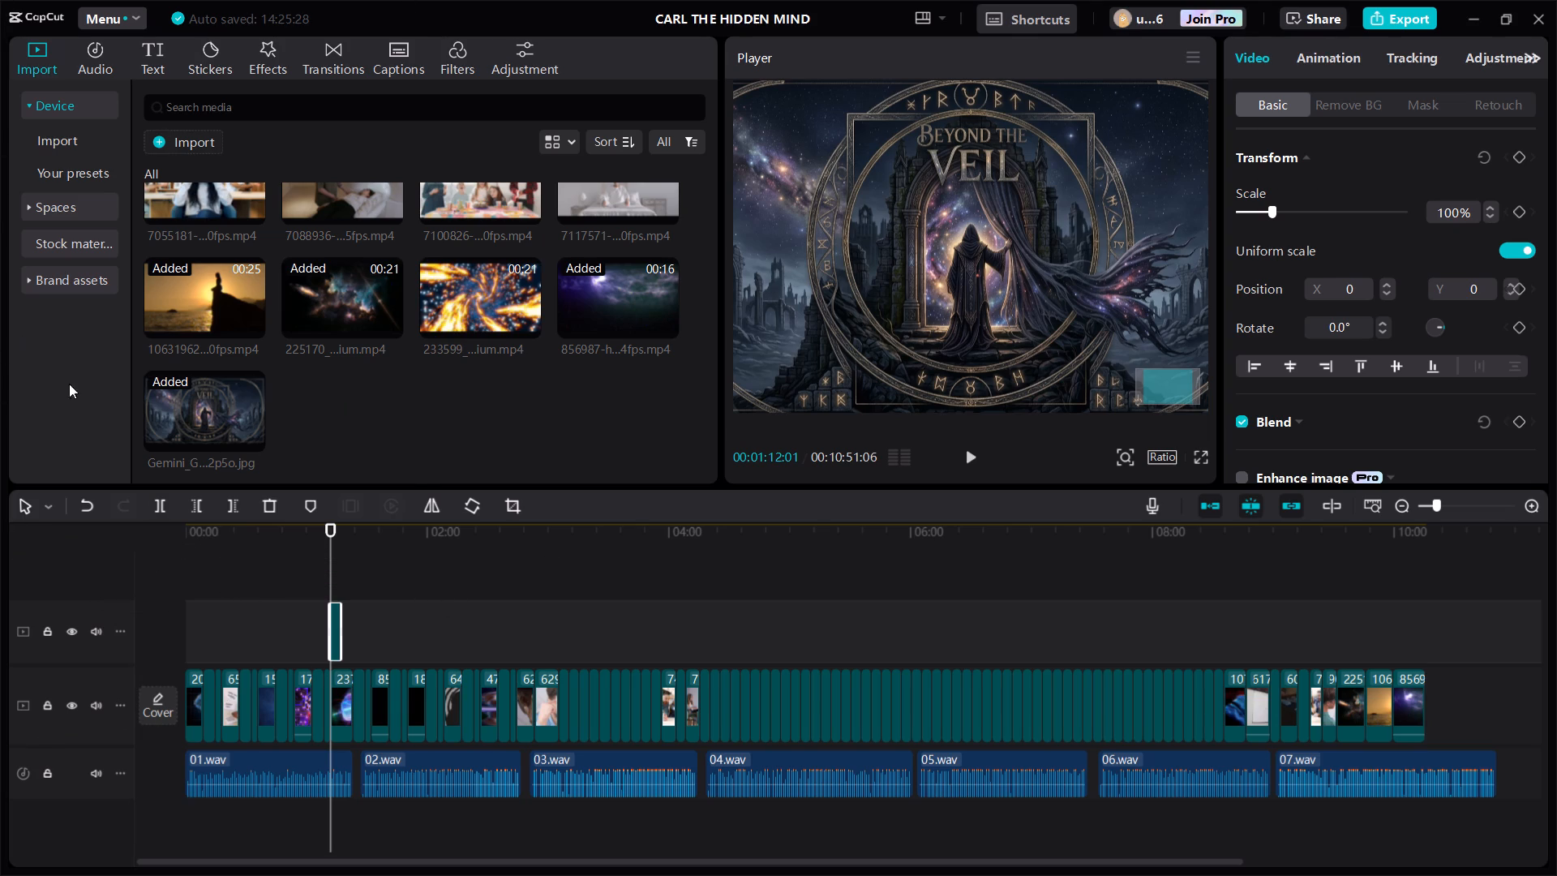
Return the playhead to 00:00:00 and play the video from the beginning.
{"action": "left_click", "coordinate": [193, 560]}
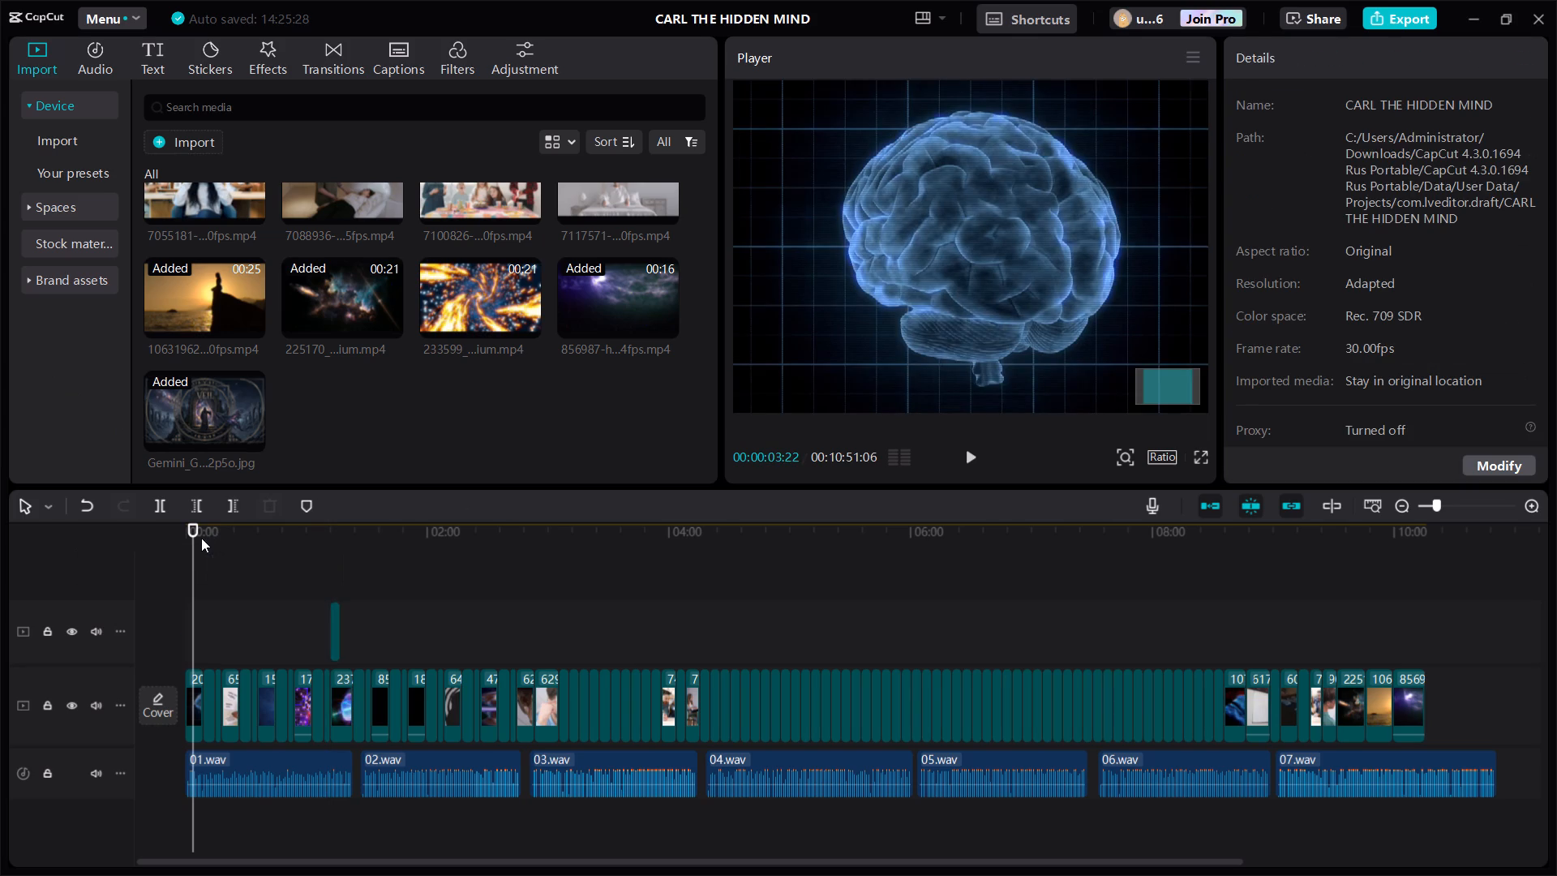
{"action": "left_click_drag", "start_coordinate": [198, 543], "coordinate": [146, 564]}
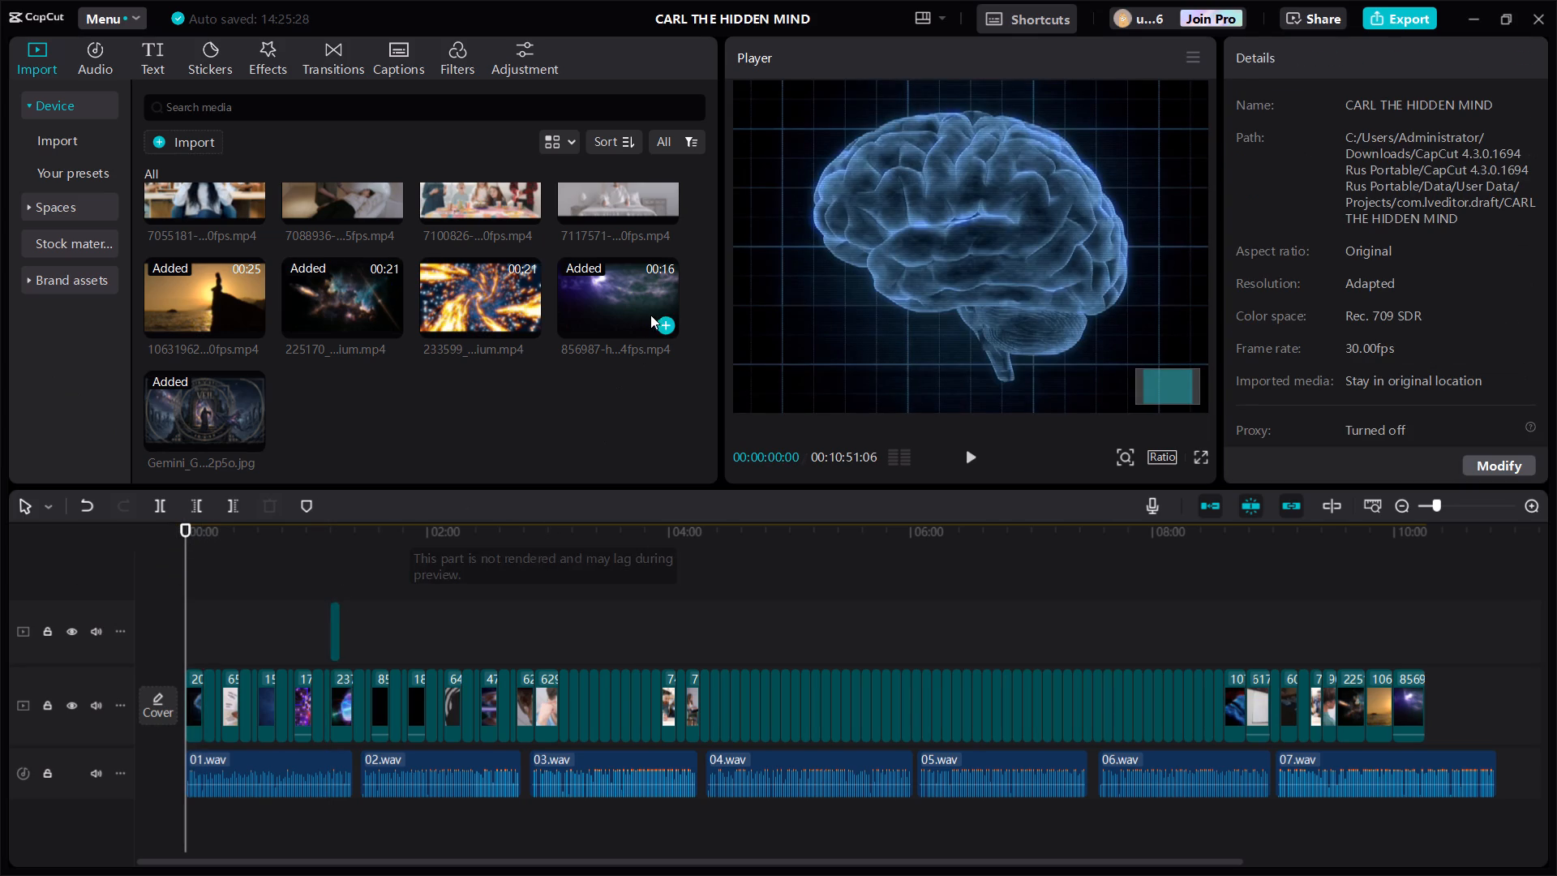
{"action": "left_click", "coordinate": [963, 446]}
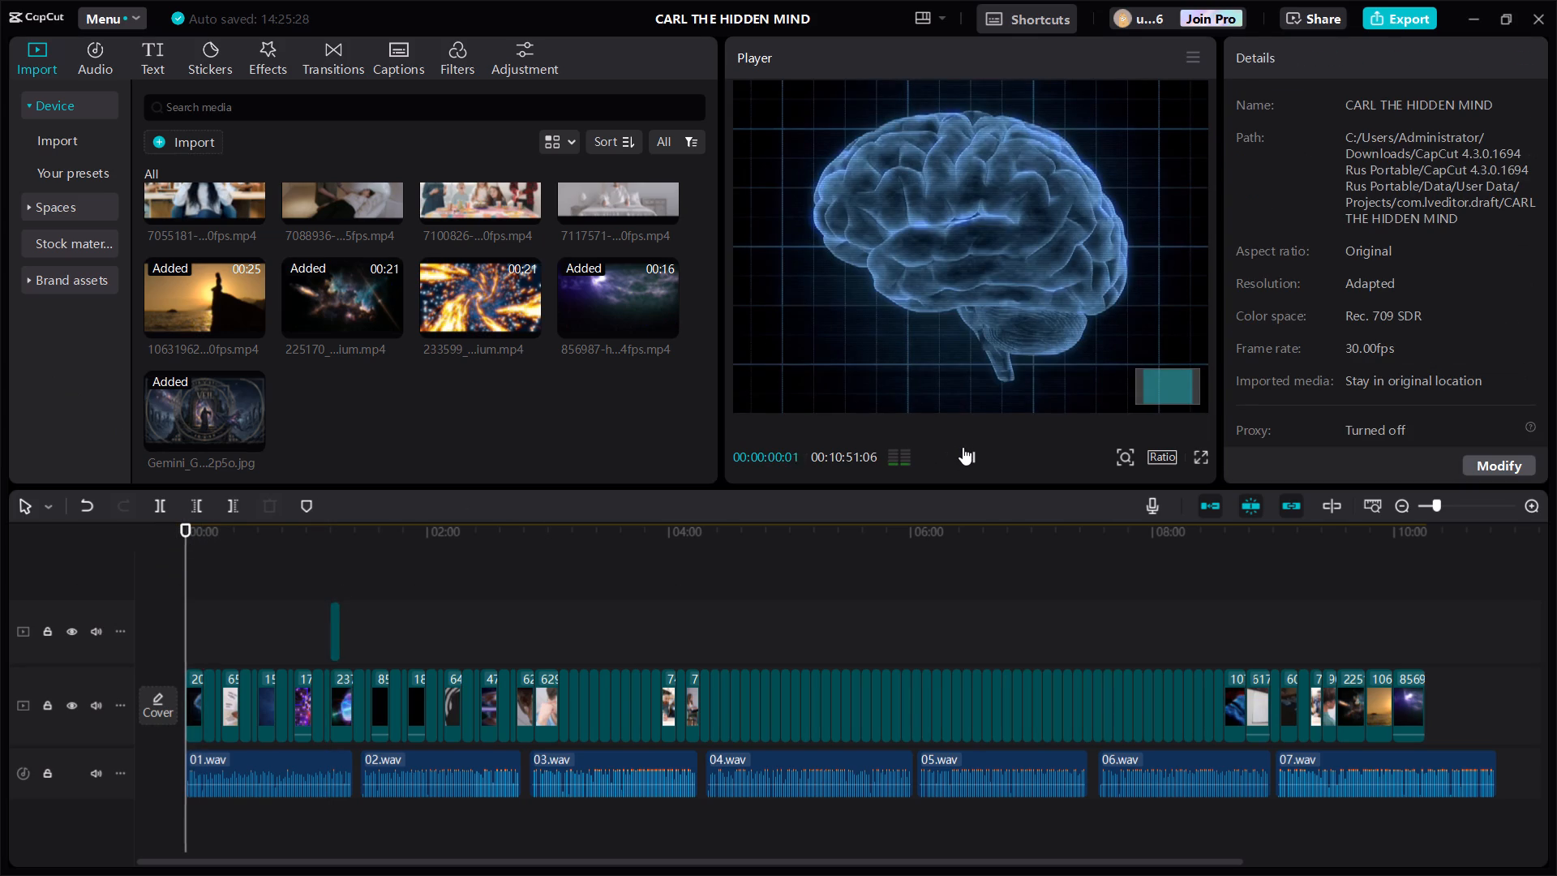
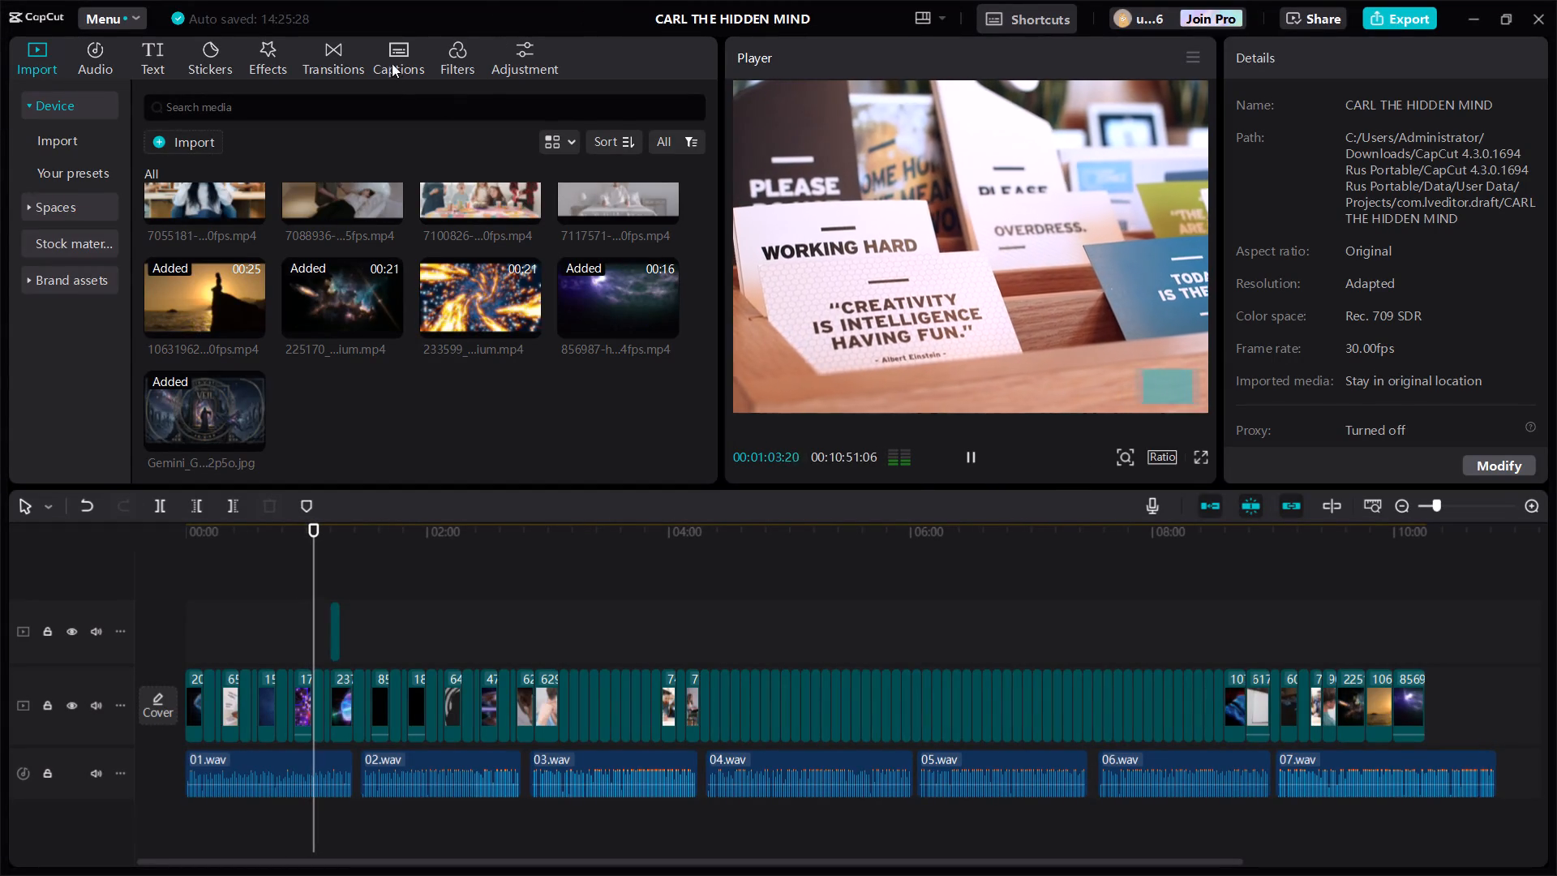
Generate automatic captions for the whole video with English as the spoken language.
{"action": "left_click", "coordinate": [388, 58]}
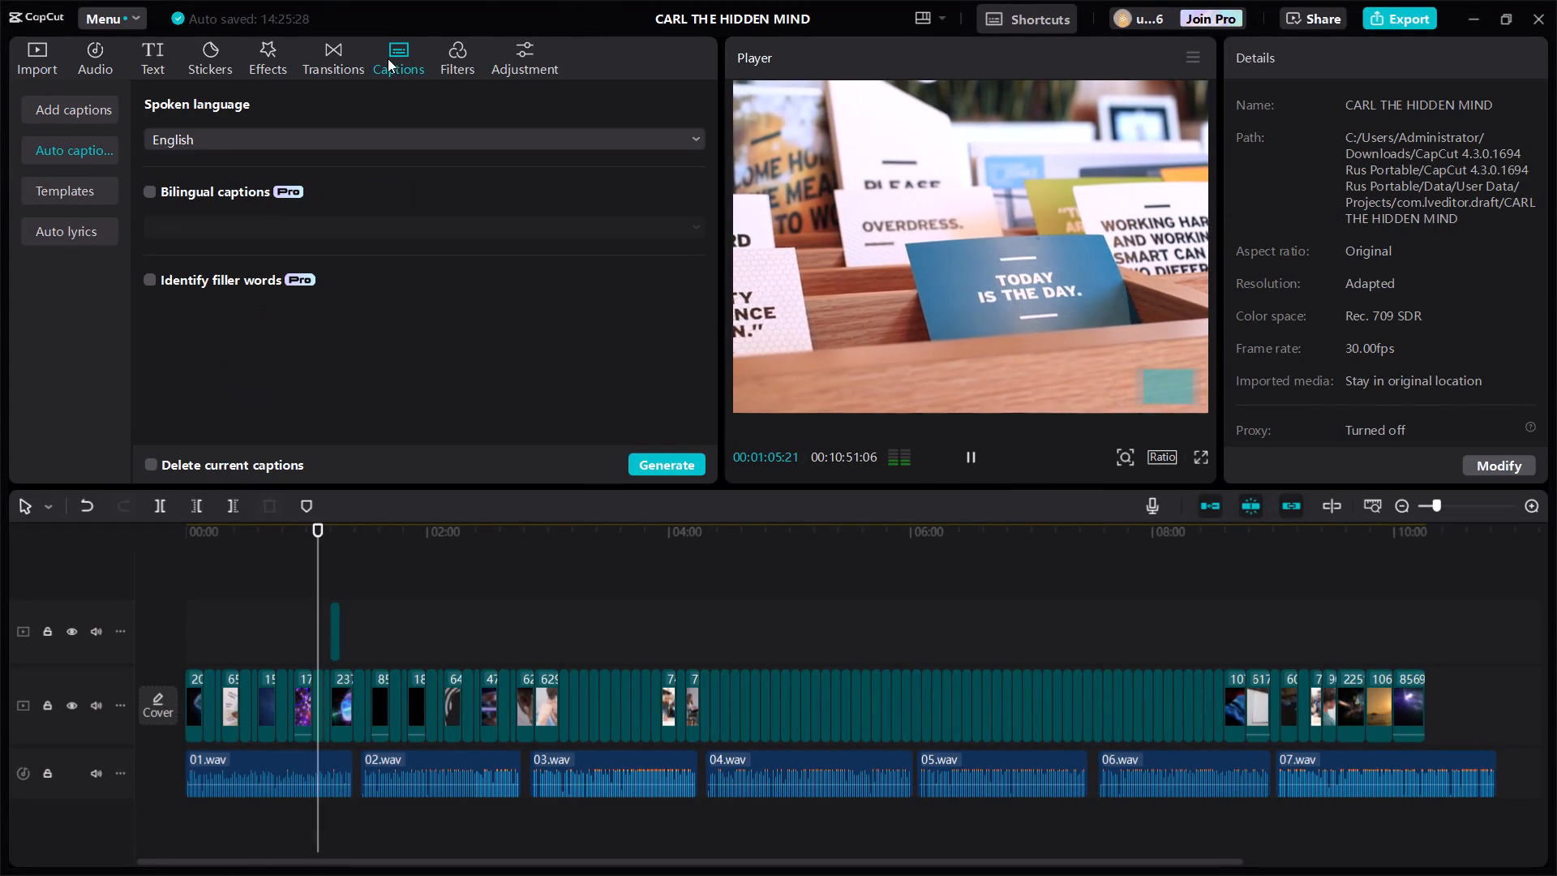
{"action": "left_click", "coordinate": [646, 464]}
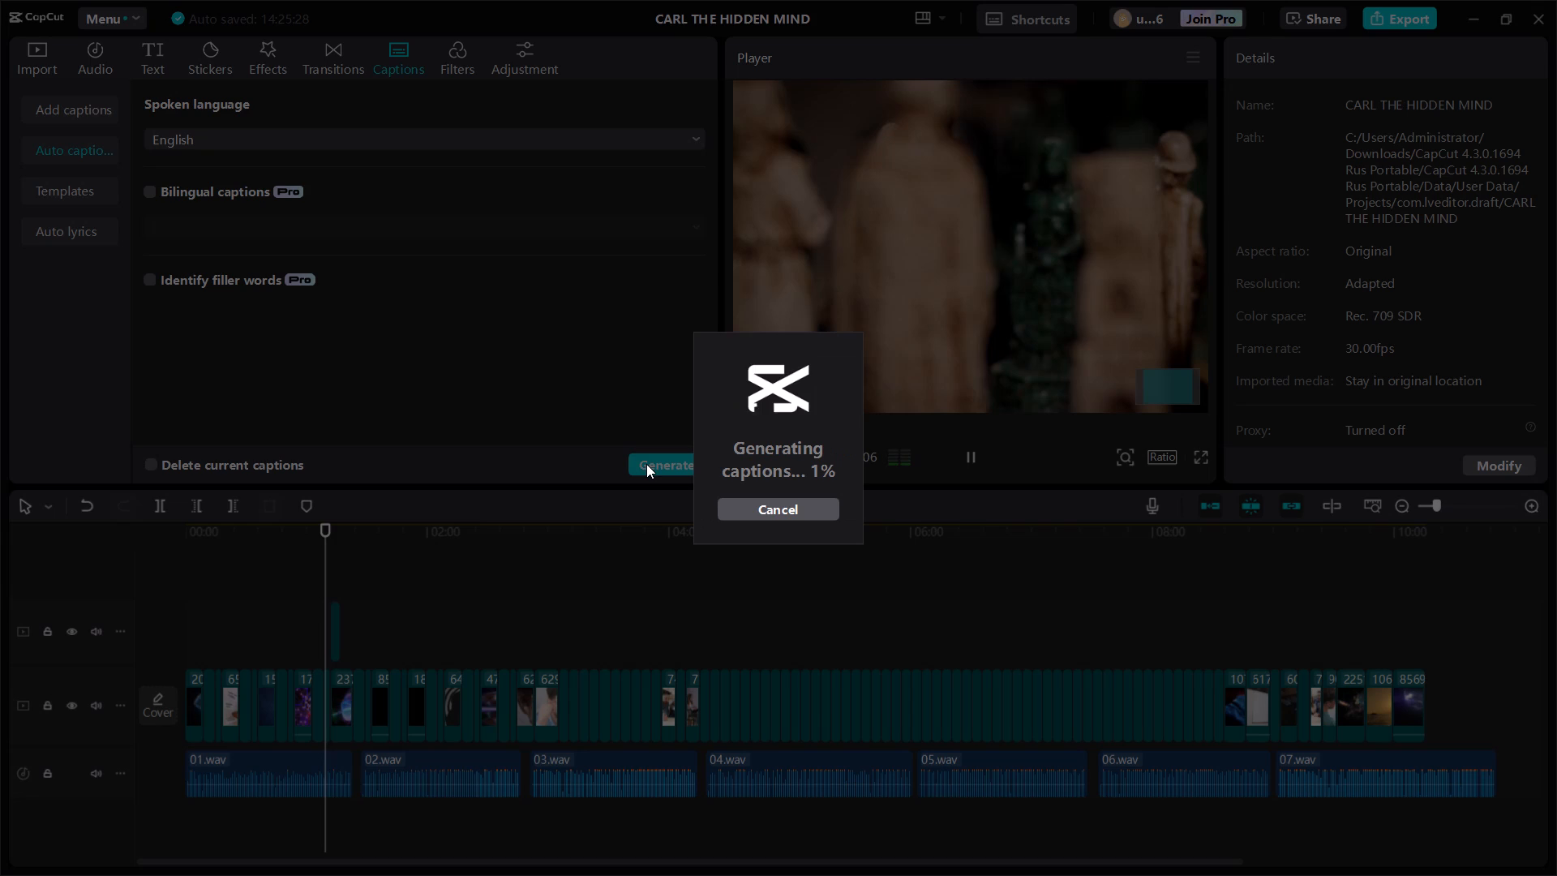
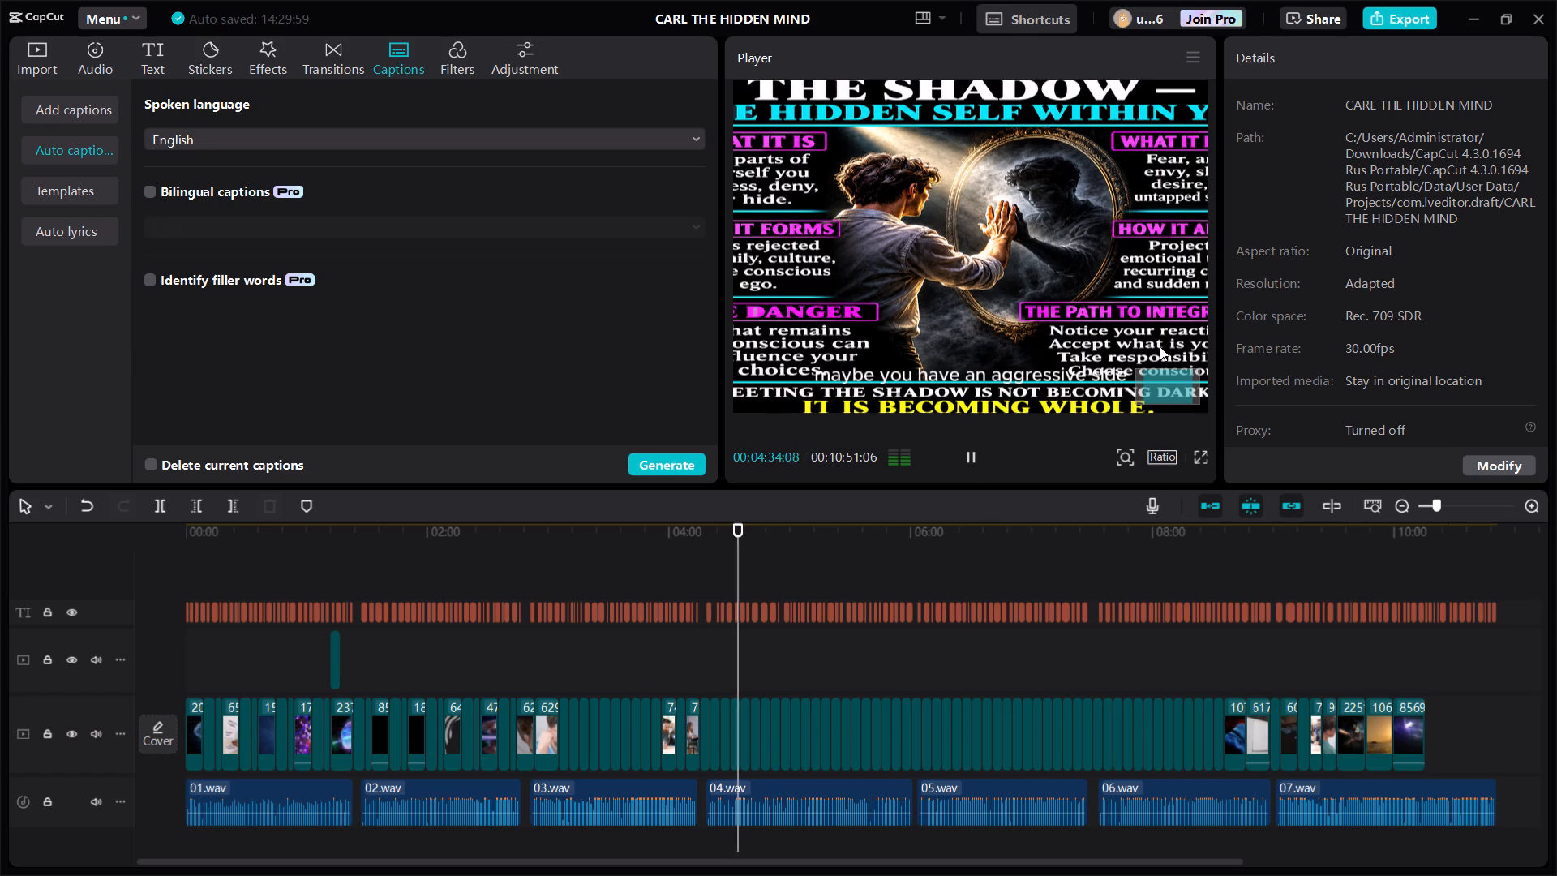
Reduce the player preview's zoom until the whole video frame fits in view.
{"action": "left_click", "coordinate": [1181, 380]}
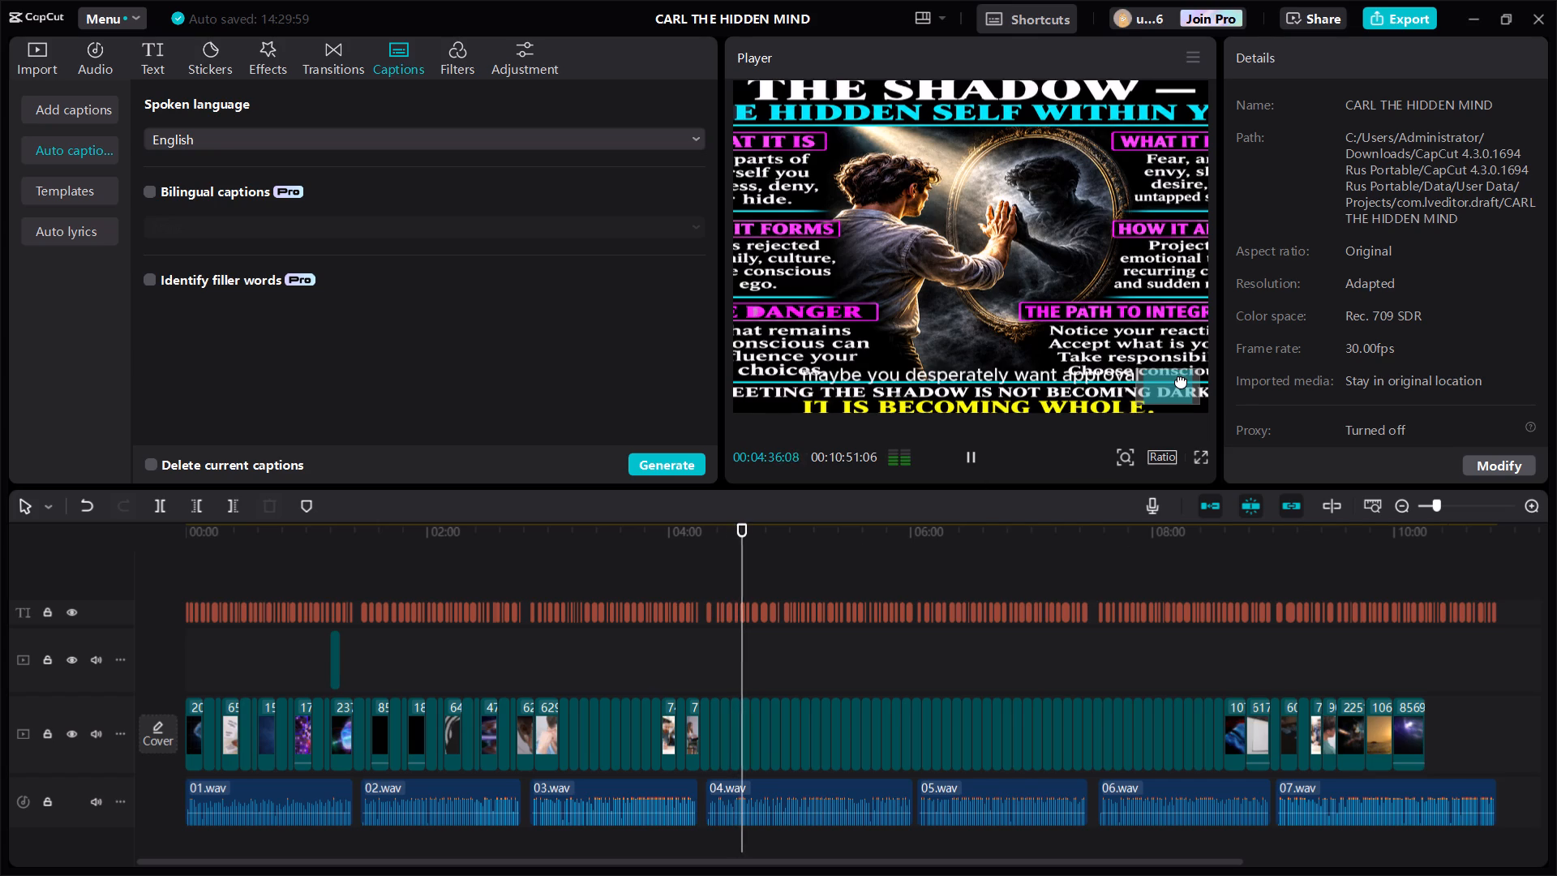
{"action": "left_click", "coordinate": [1177, 397]}
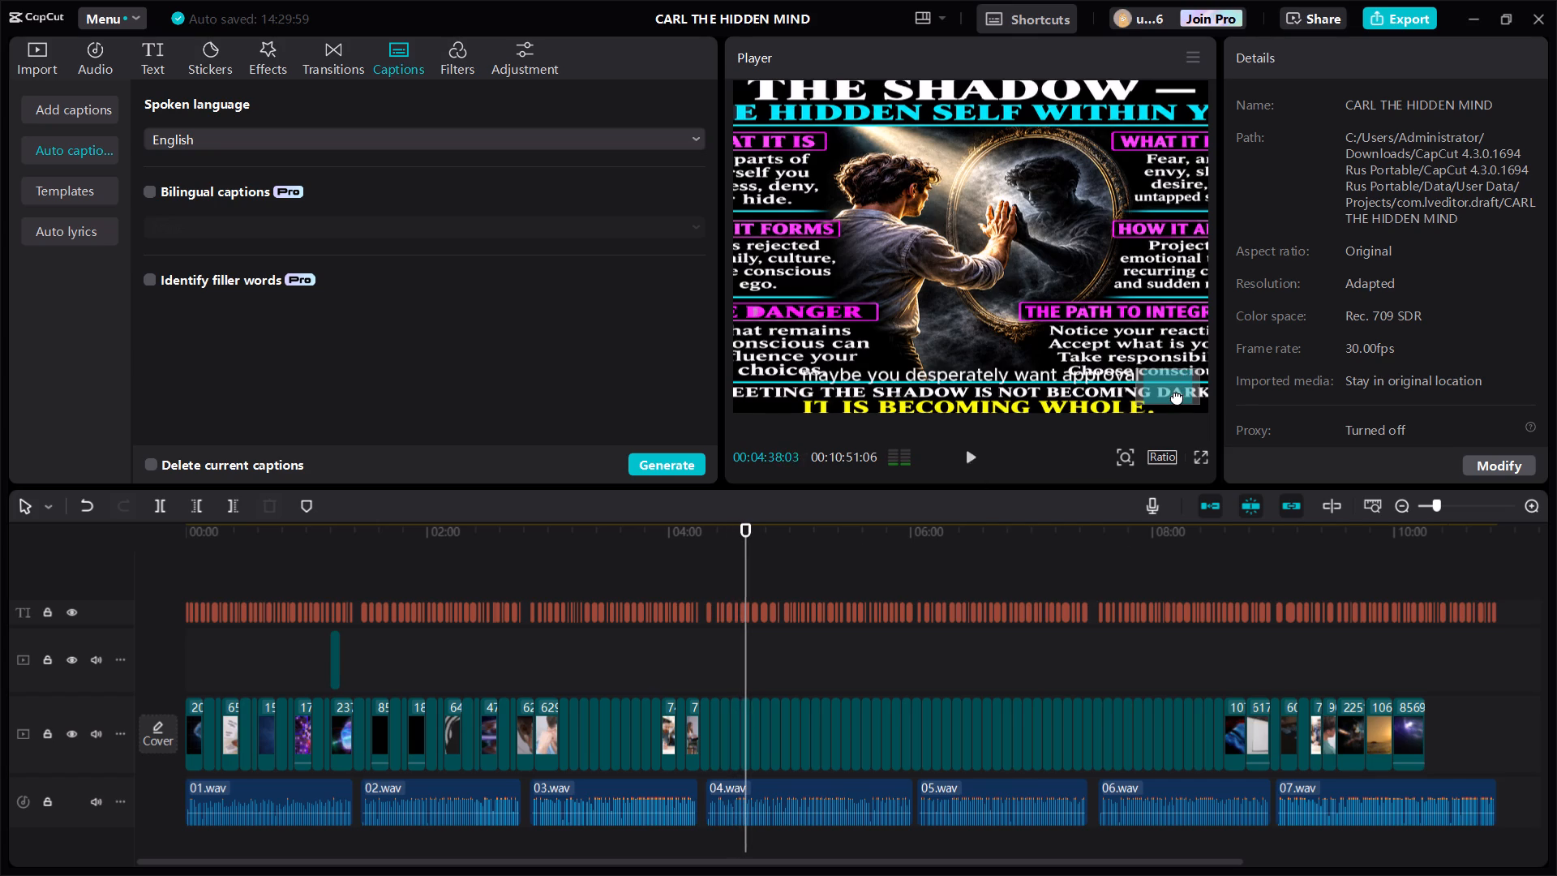
{"action": "left_click", "coordinate": [1127, 465]}
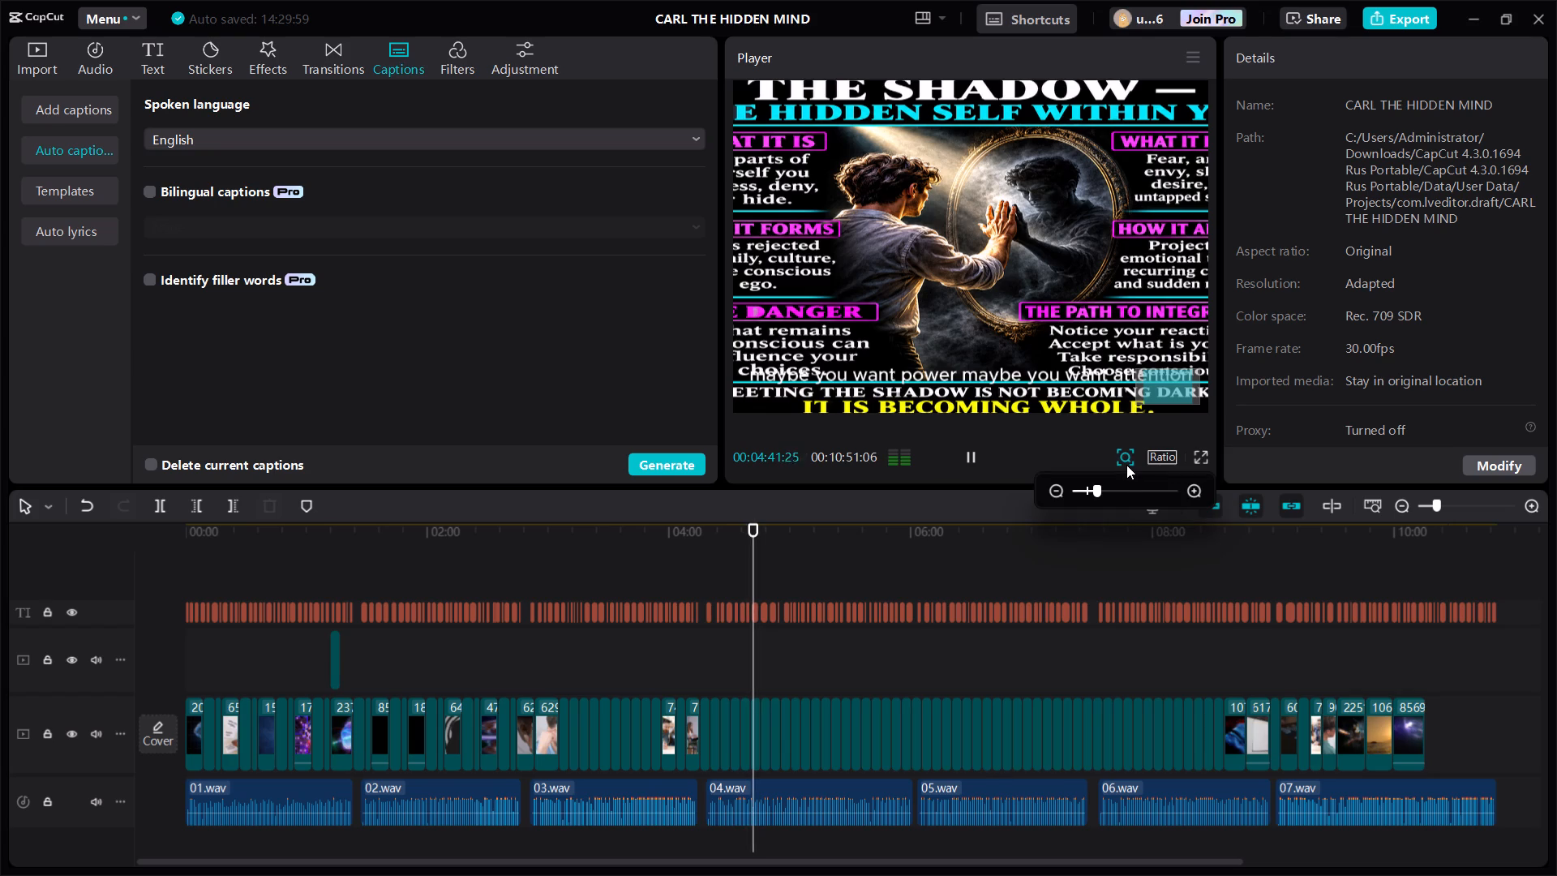
{"action": "left_click", "coordinate": [1086, 492]}
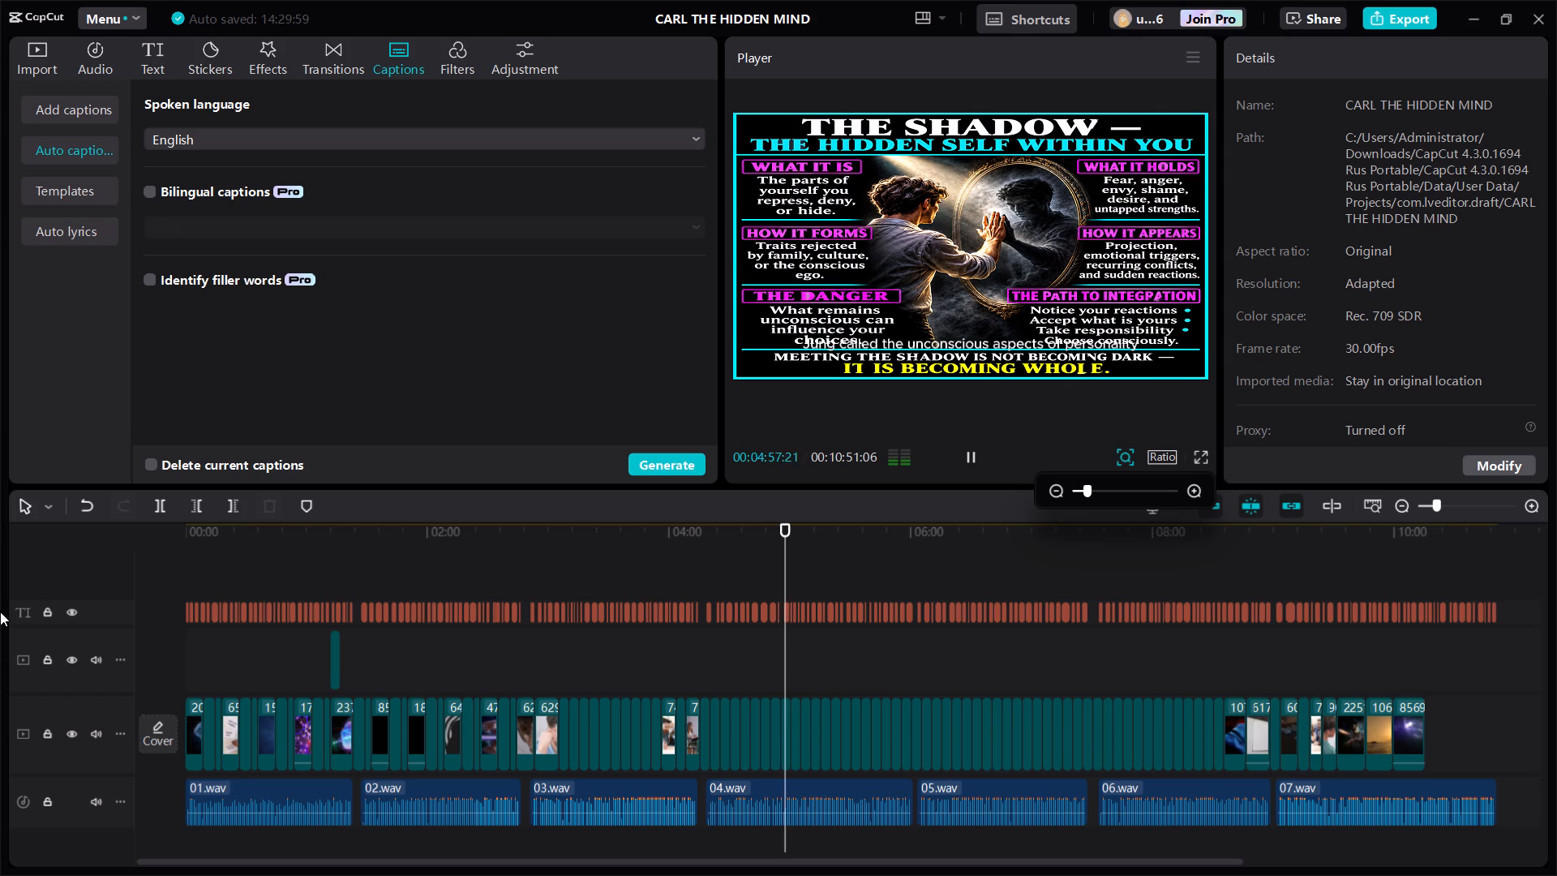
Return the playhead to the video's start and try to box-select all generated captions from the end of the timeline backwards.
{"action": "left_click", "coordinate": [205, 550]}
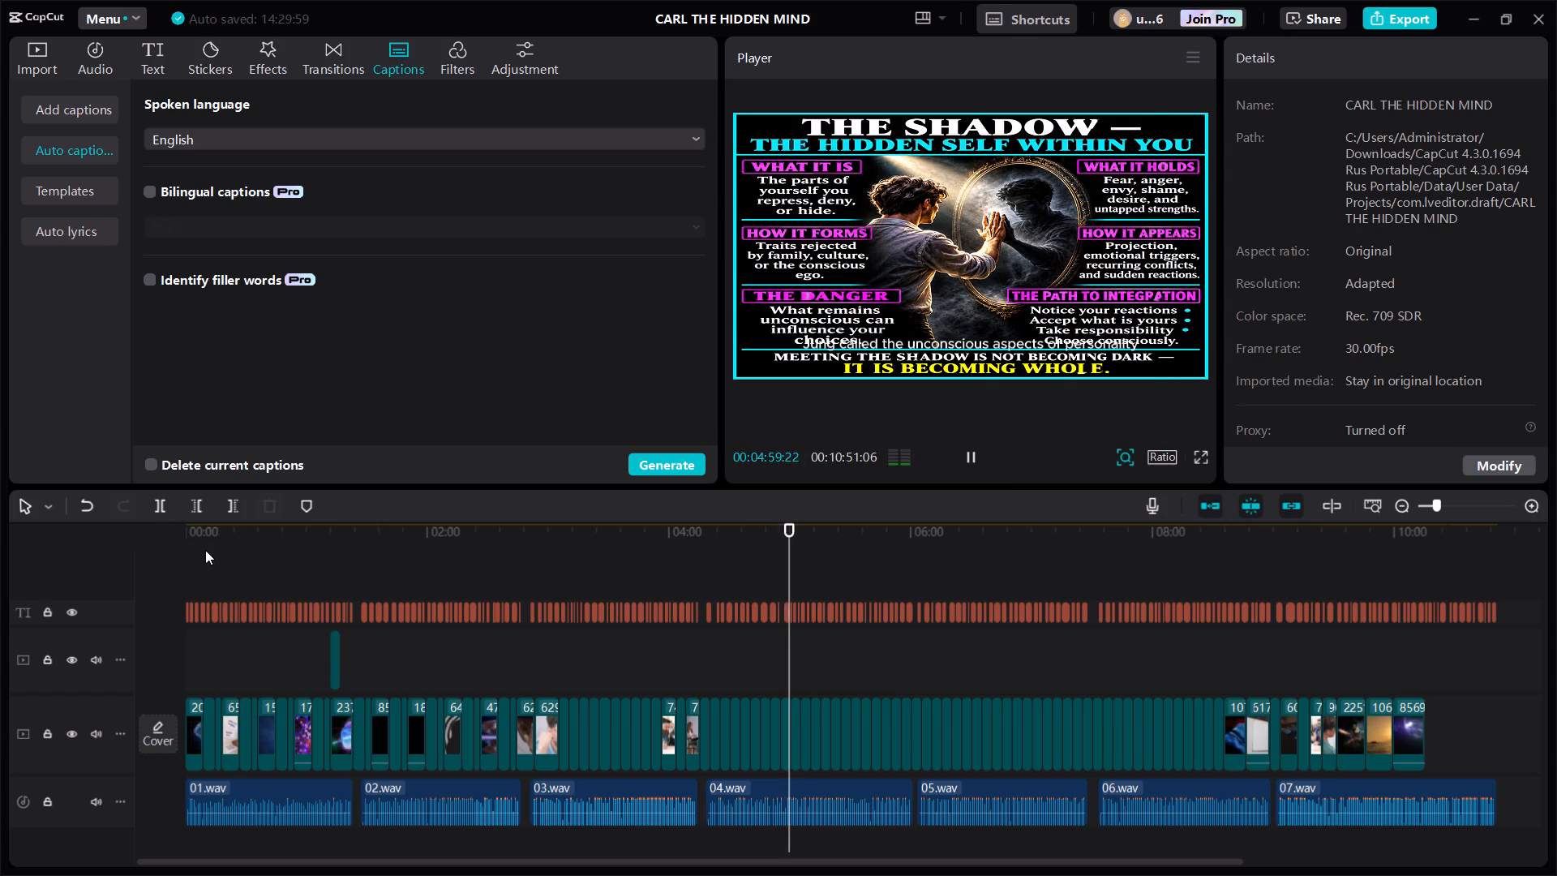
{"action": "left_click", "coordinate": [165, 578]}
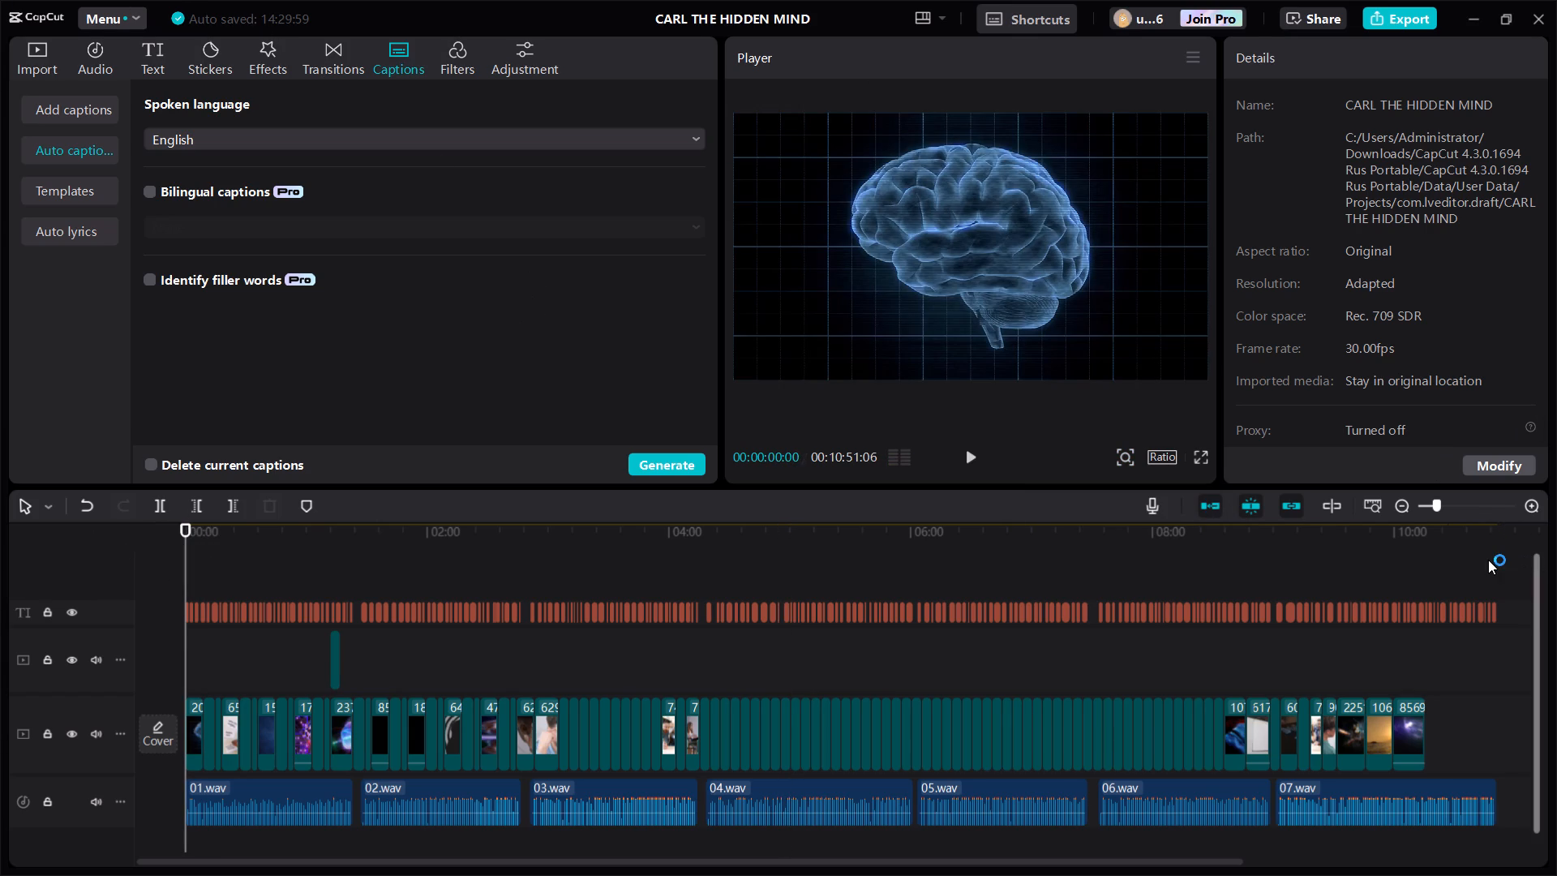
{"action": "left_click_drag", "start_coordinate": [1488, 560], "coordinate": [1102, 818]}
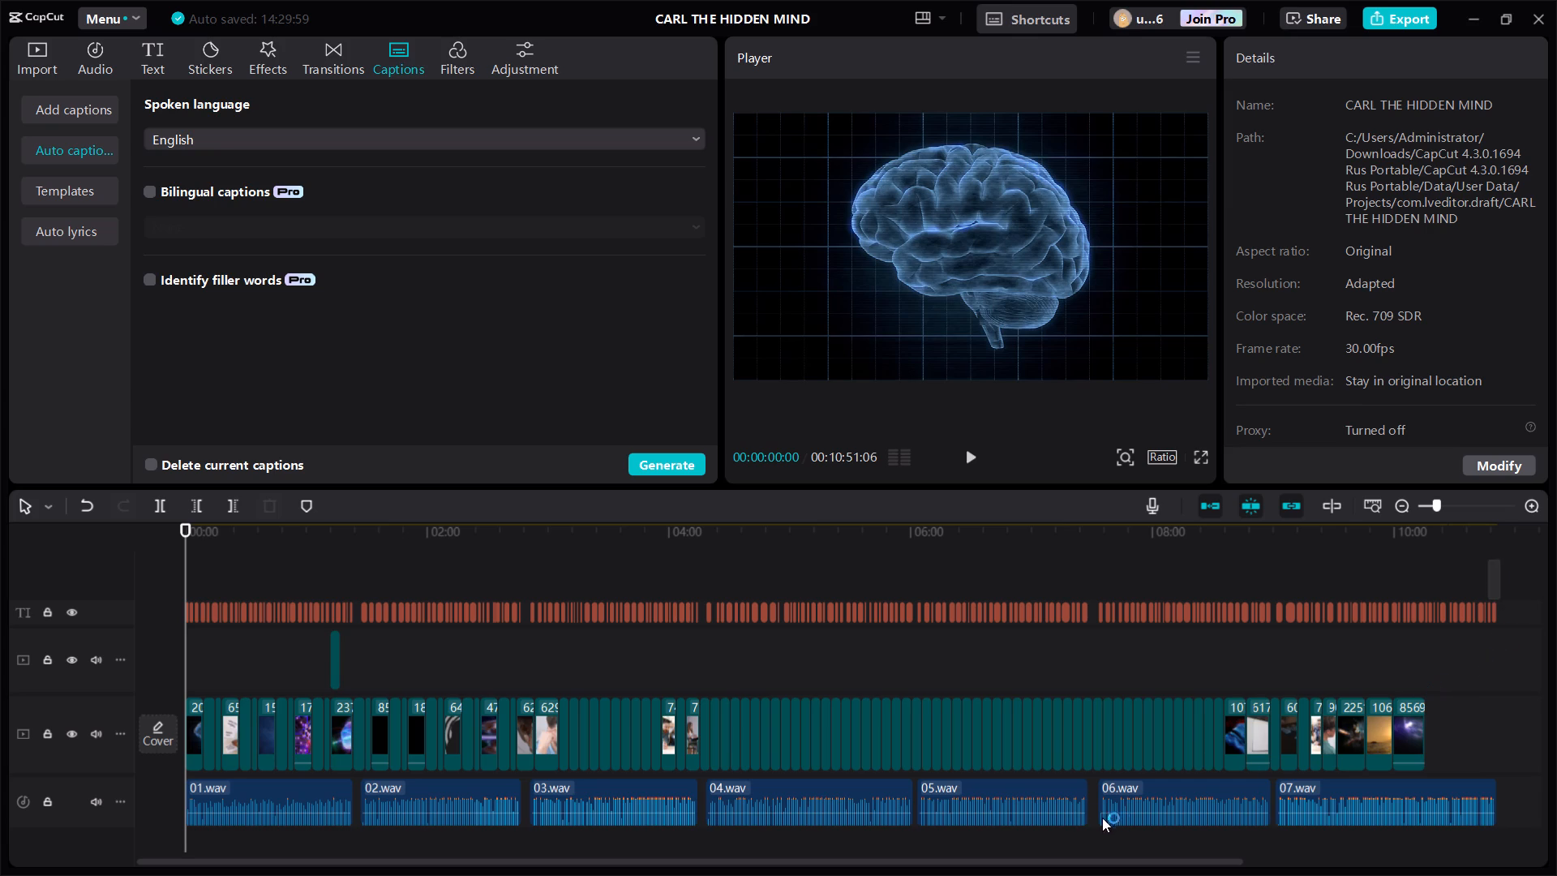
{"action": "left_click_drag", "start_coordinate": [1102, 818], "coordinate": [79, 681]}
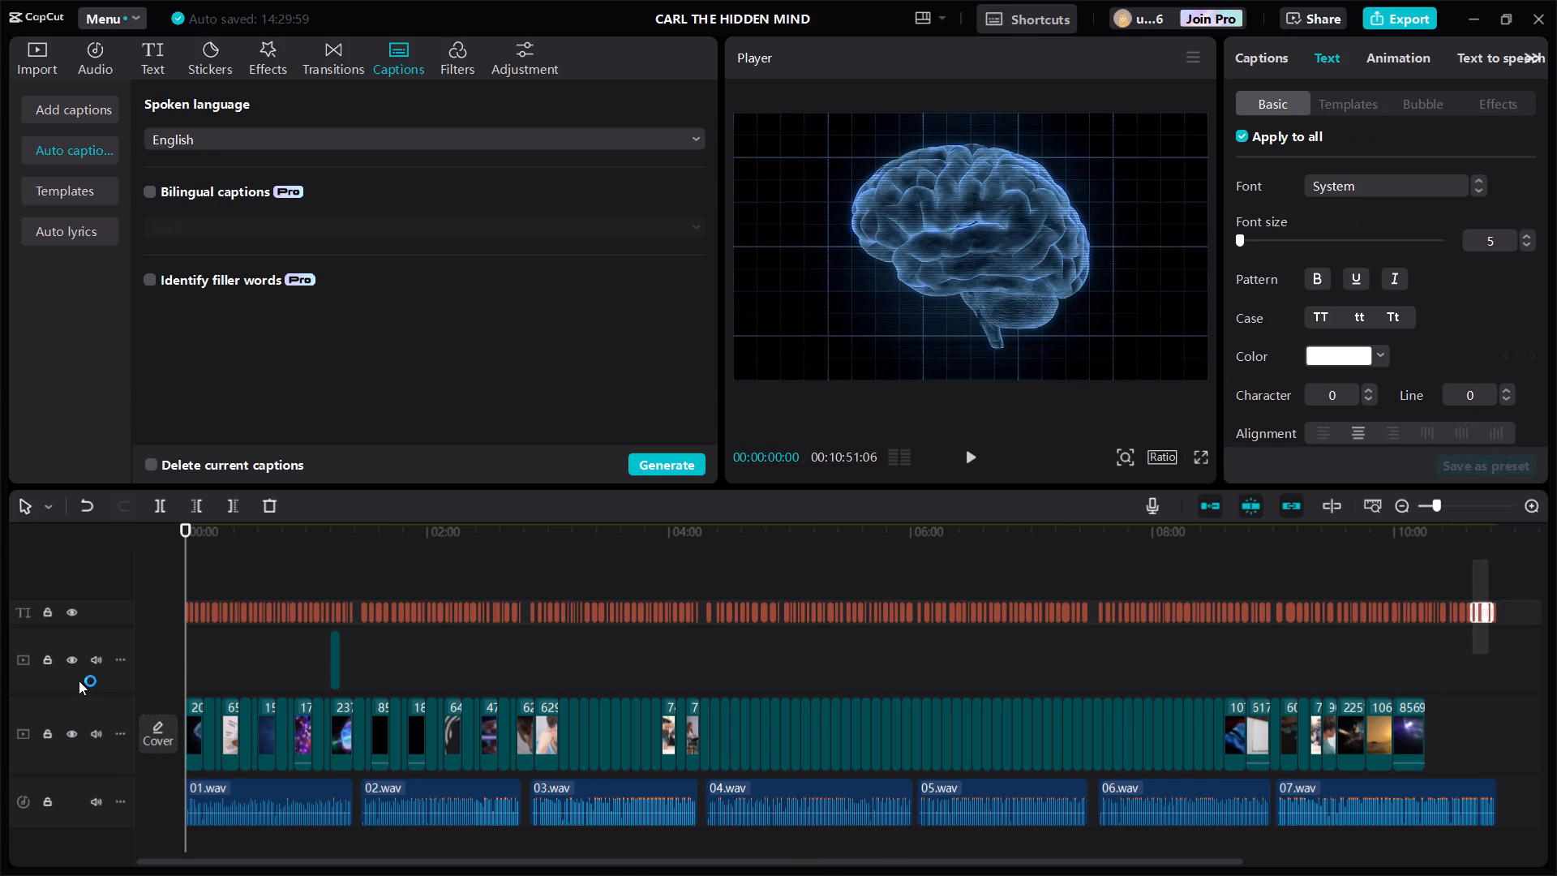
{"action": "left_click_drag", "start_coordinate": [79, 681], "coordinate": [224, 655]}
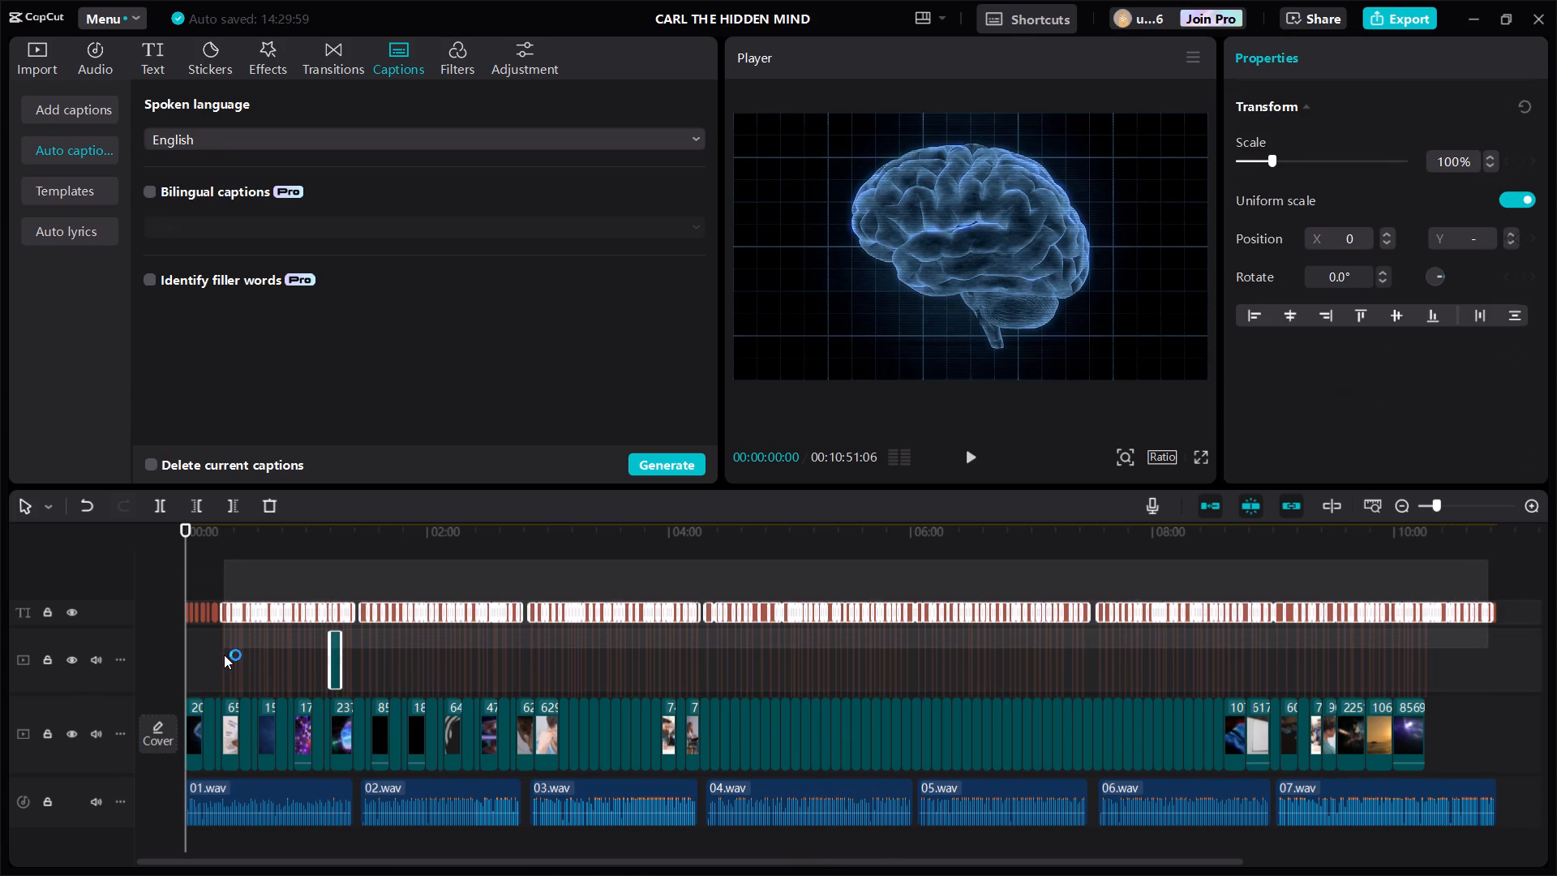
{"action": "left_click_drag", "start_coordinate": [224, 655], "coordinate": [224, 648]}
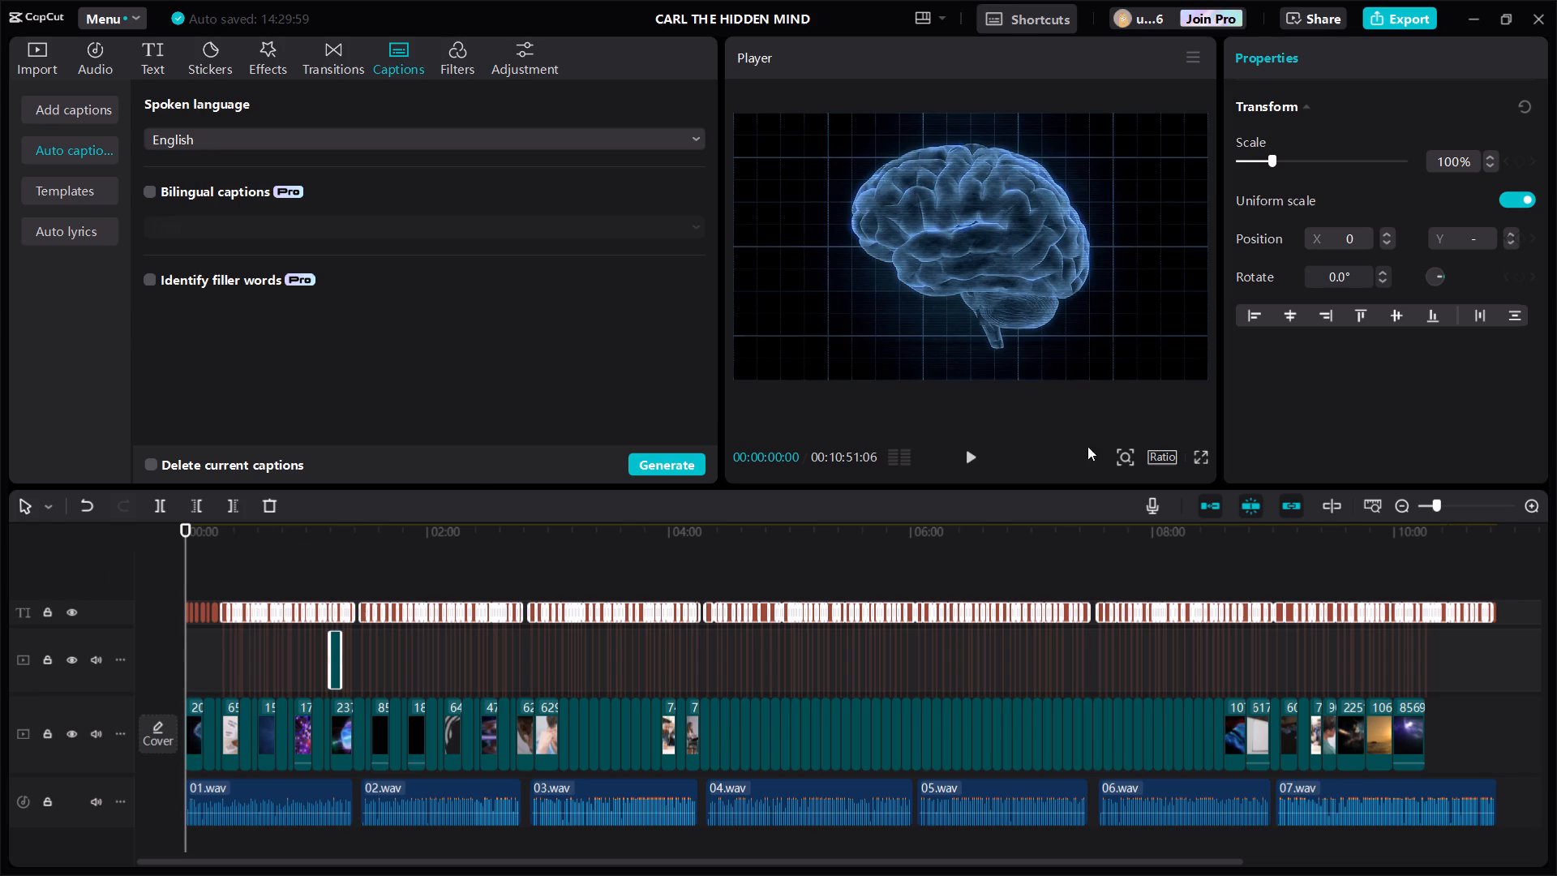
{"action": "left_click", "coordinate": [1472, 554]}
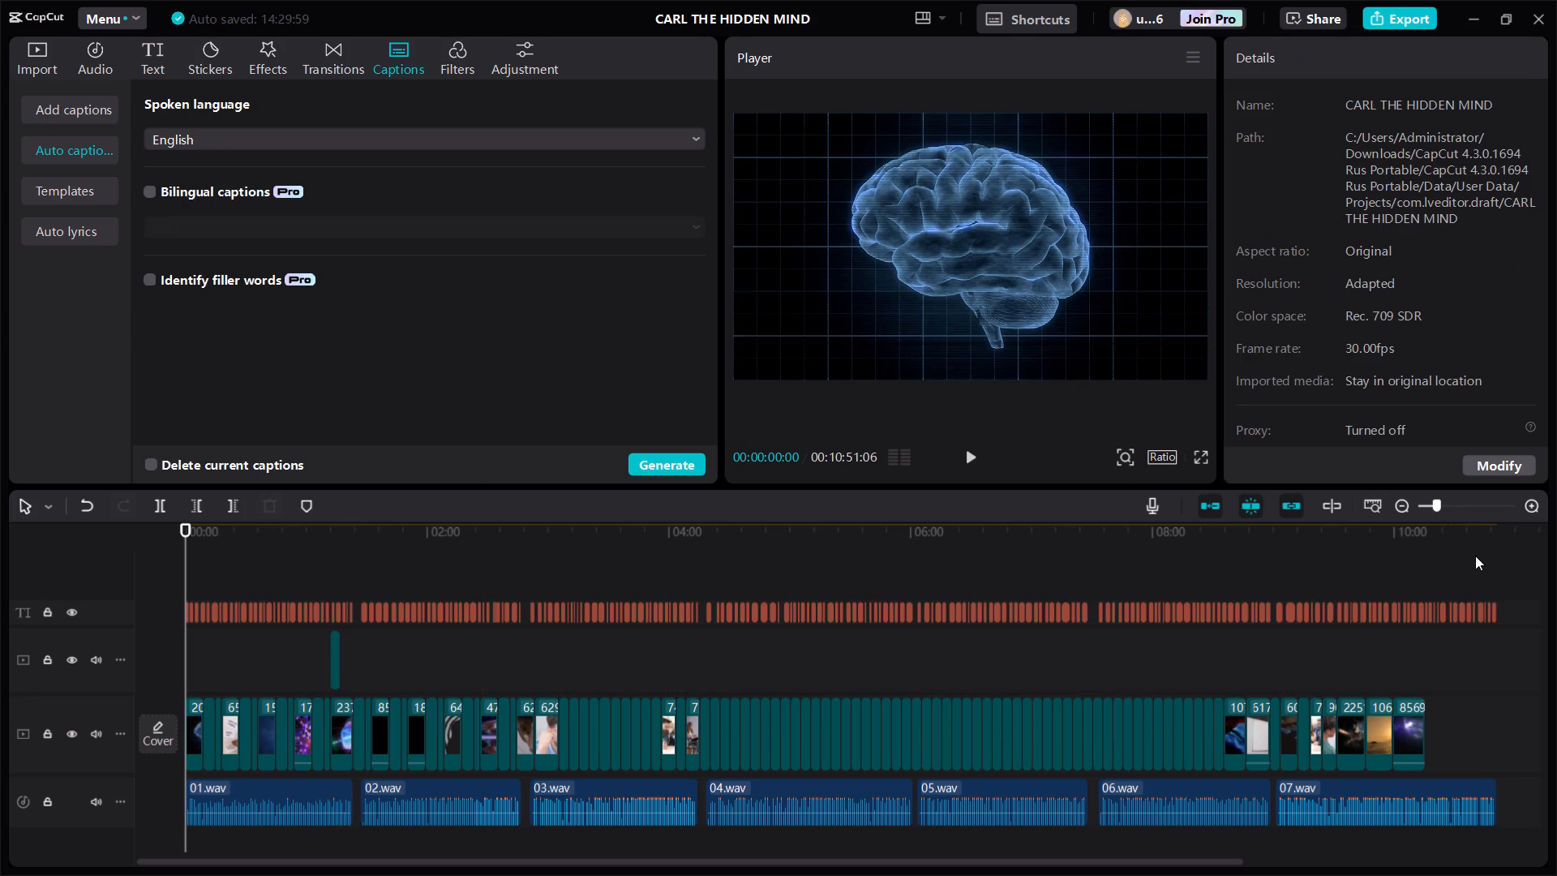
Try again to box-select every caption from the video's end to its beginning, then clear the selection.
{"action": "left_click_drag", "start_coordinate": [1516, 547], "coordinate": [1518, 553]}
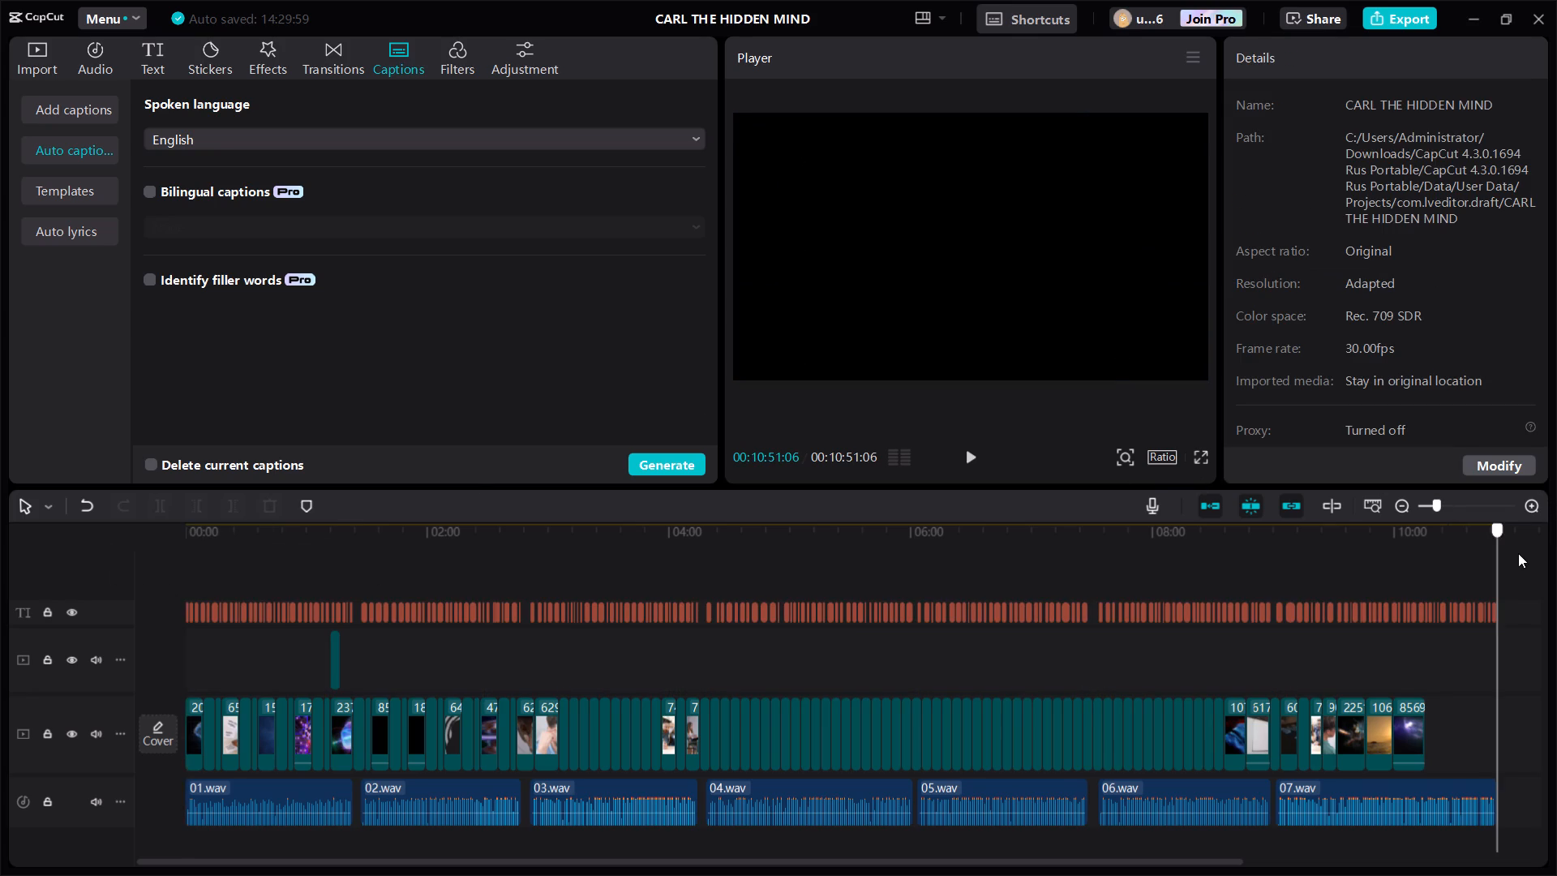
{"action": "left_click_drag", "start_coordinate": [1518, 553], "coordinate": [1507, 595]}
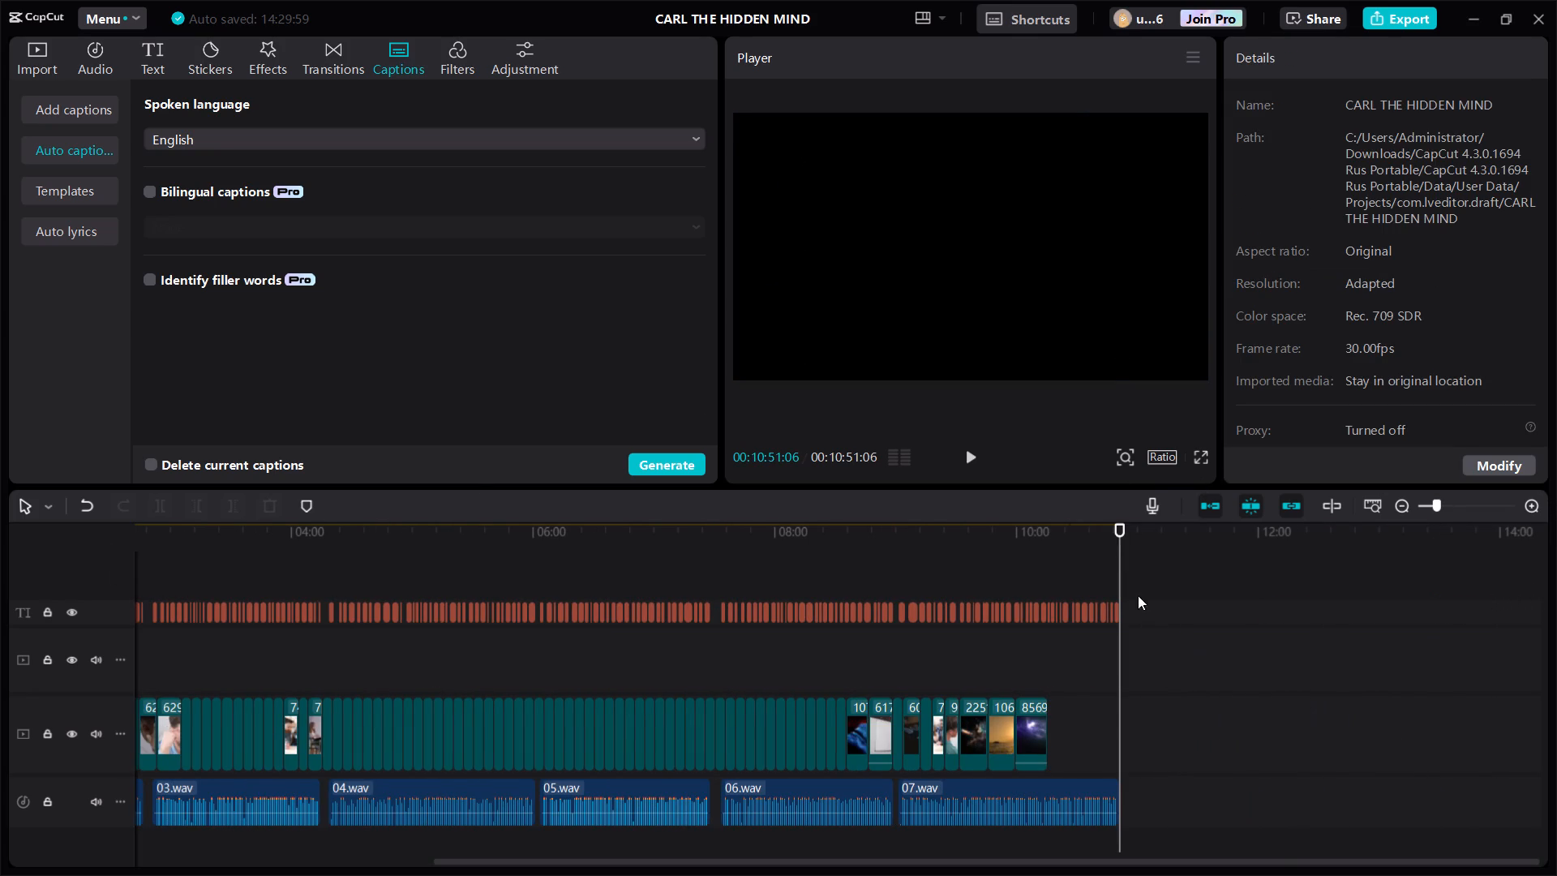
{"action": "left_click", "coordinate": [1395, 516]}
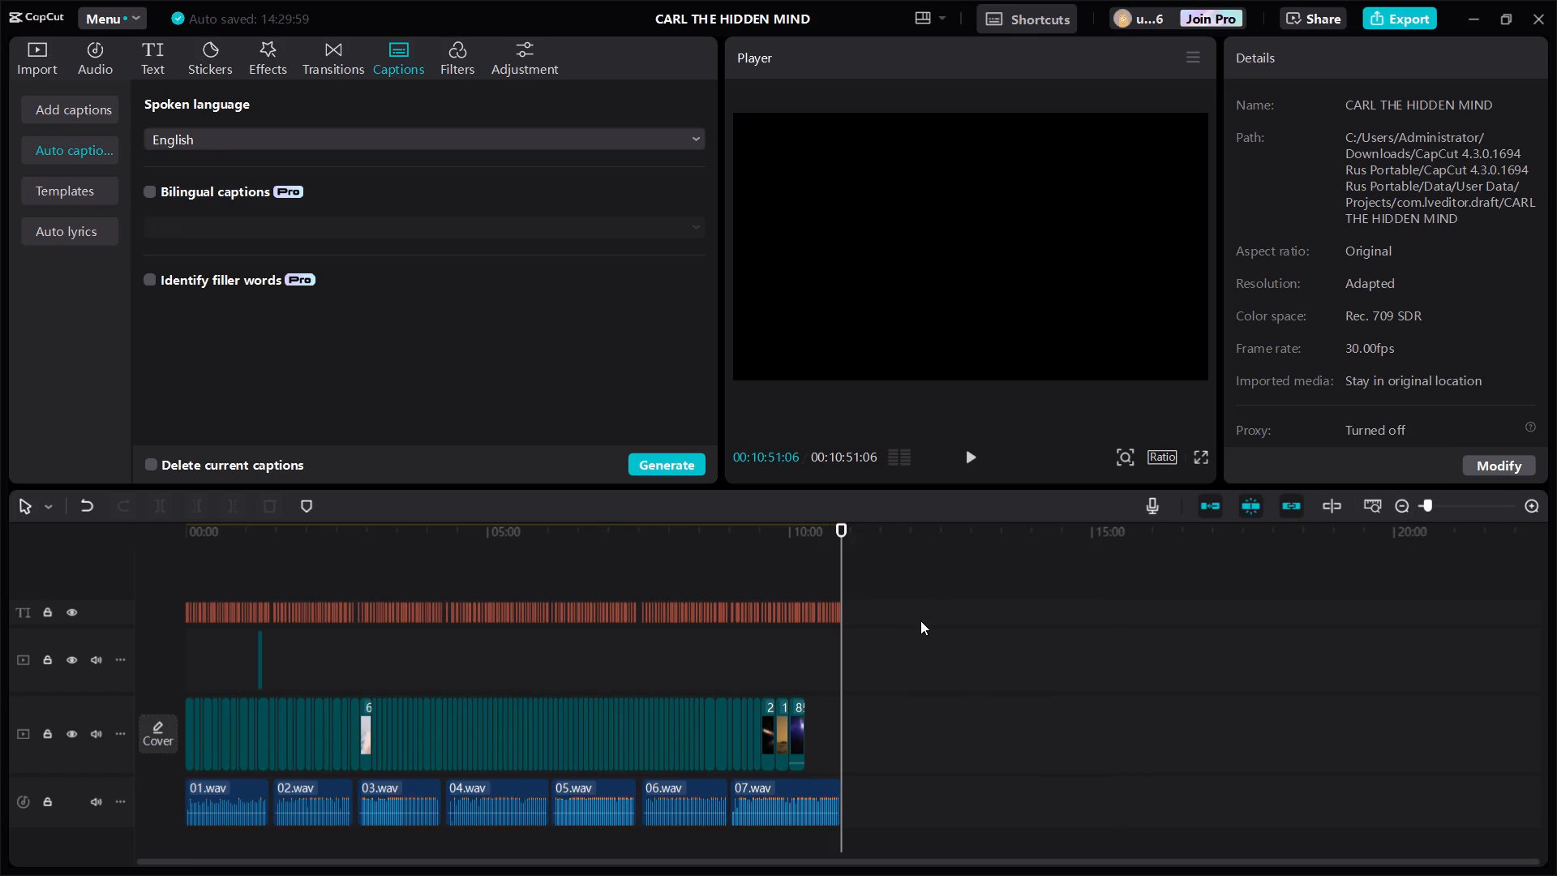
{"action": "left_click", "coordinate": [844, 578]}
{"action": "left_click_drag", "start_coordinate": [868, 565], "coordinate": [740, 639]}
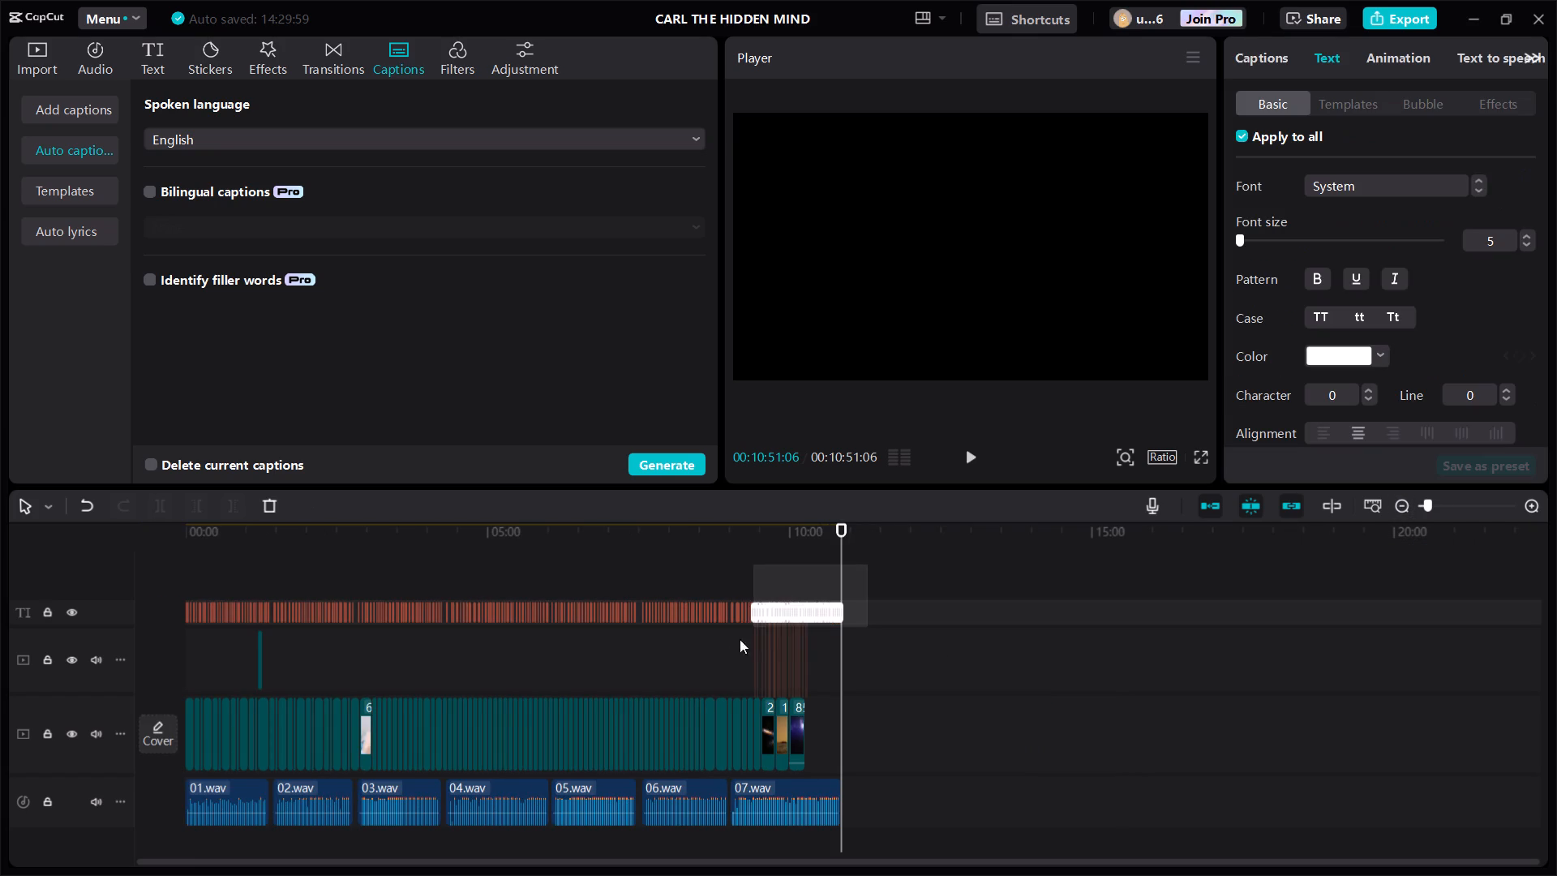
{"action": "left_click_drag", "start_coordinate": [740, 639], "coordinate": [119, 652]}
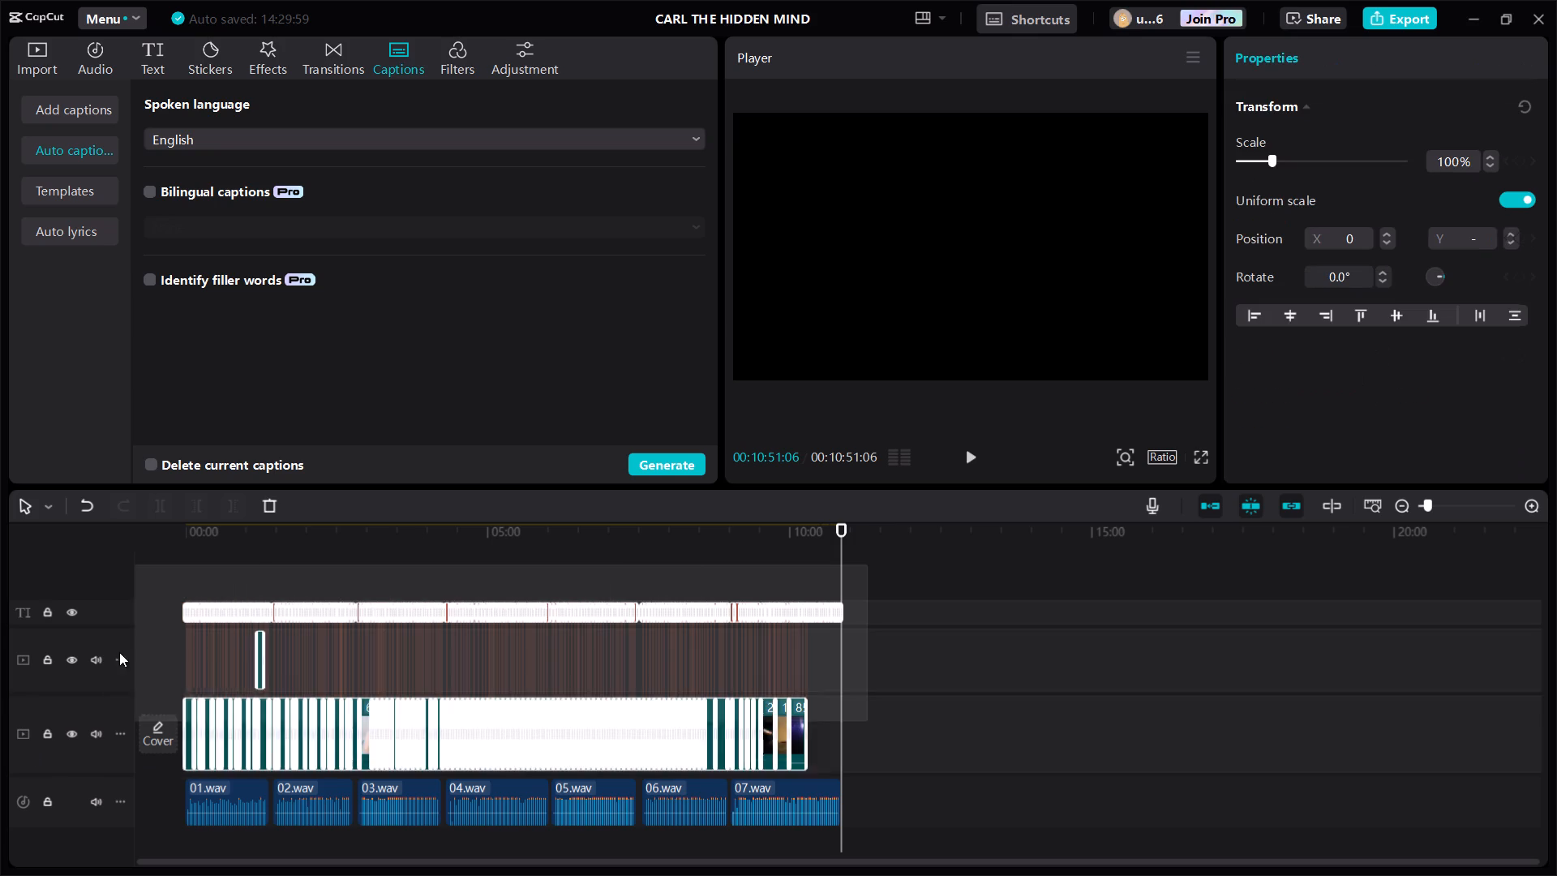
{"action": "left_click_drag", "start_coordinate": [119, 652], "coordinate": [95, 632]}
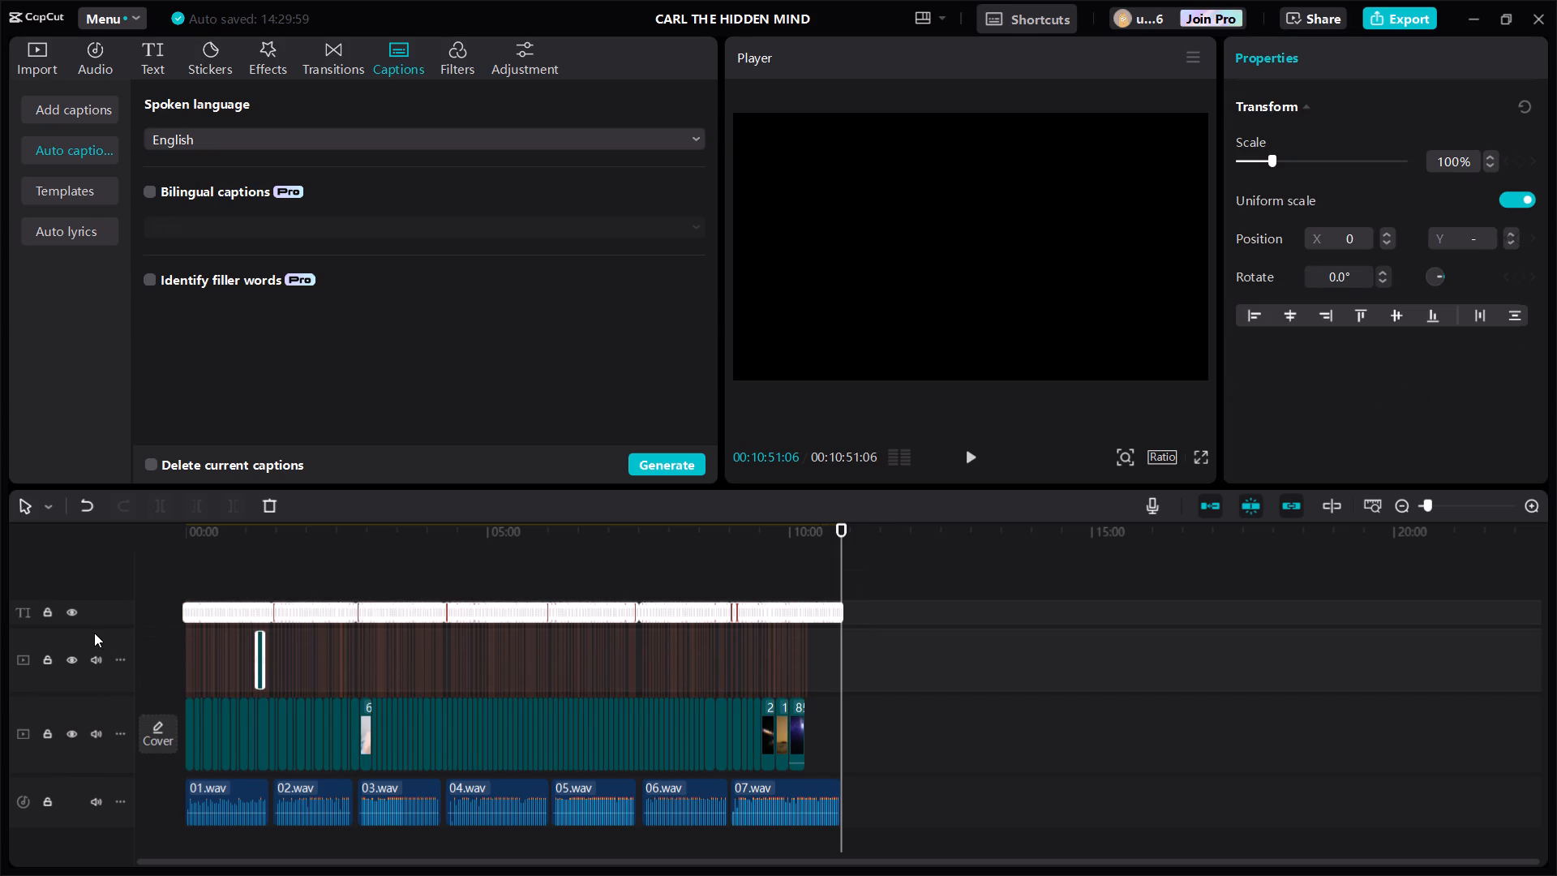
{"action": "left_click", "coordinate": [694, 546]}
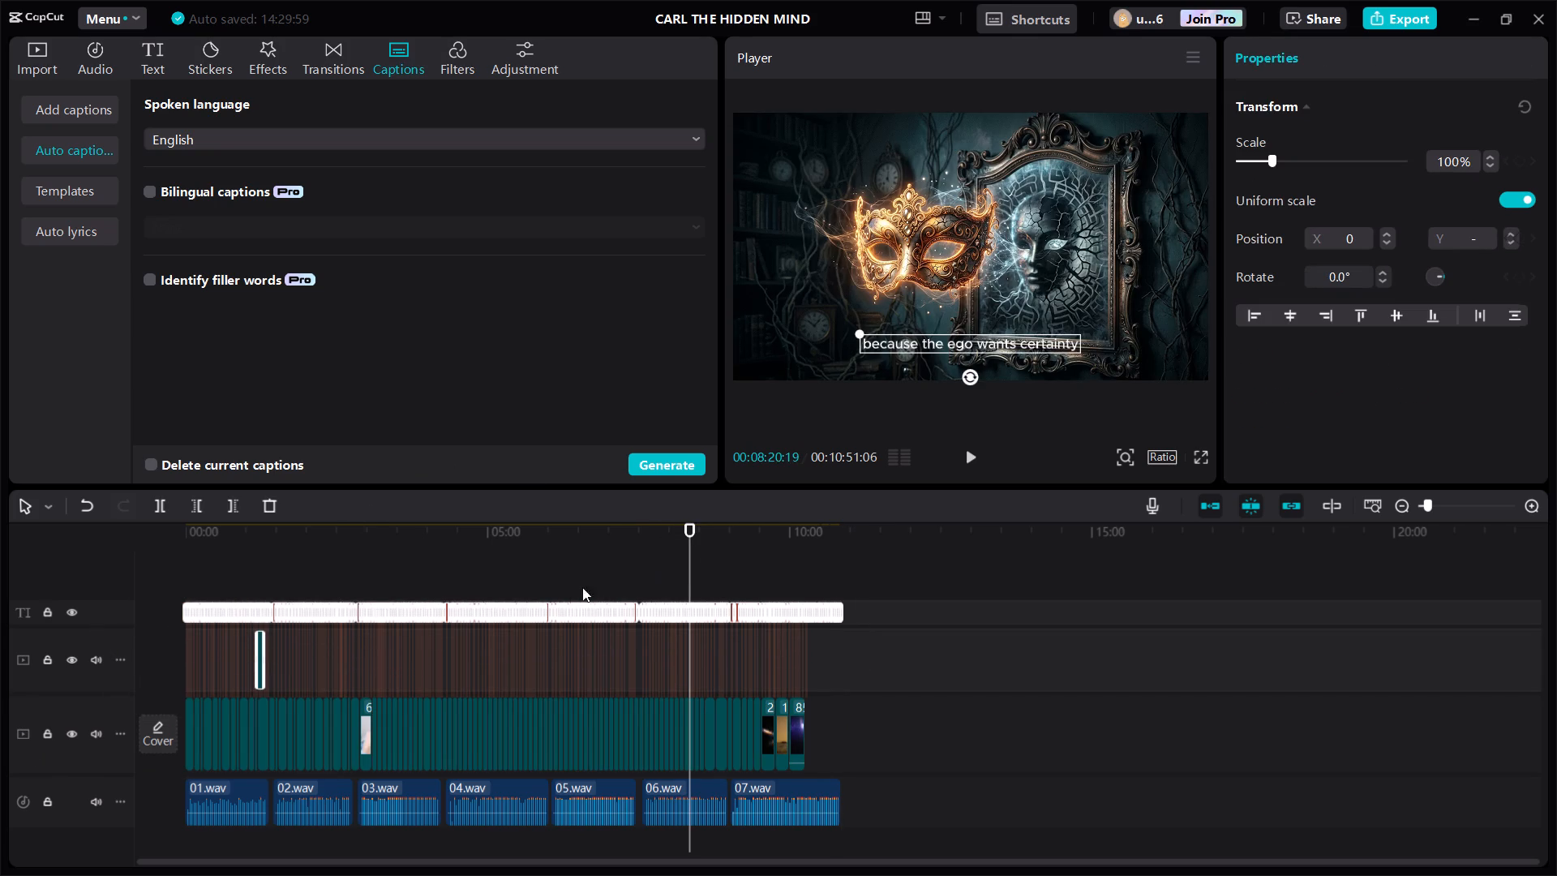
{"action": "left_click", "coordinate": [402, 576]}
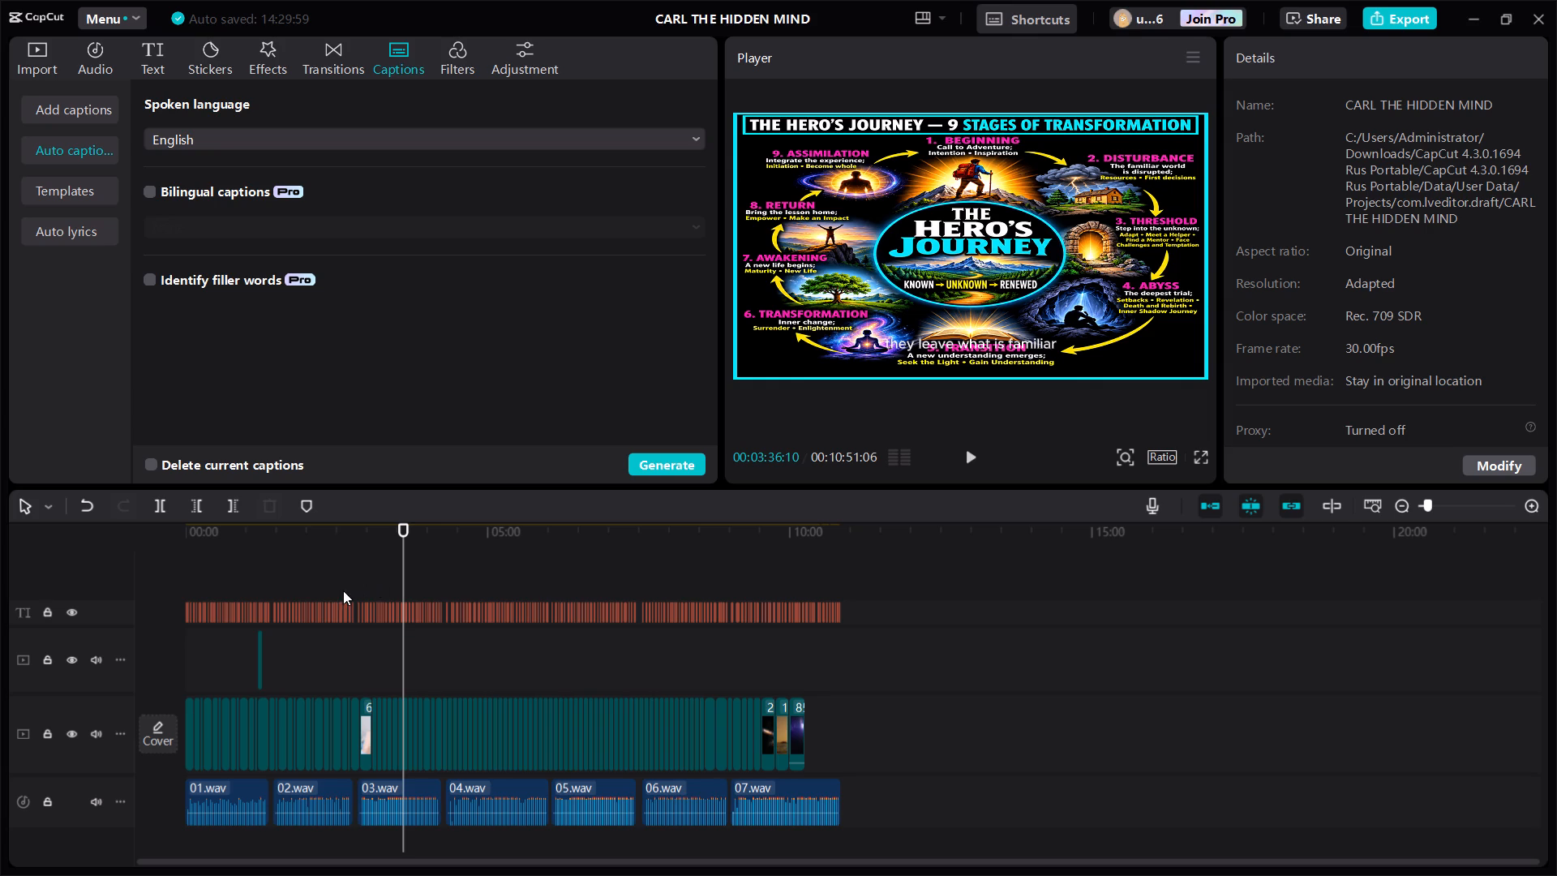
Undo the caption generation and the edit before it that placed the clip on the overlay track.
{"action": "left_click", "coordinate": [259, 646]}
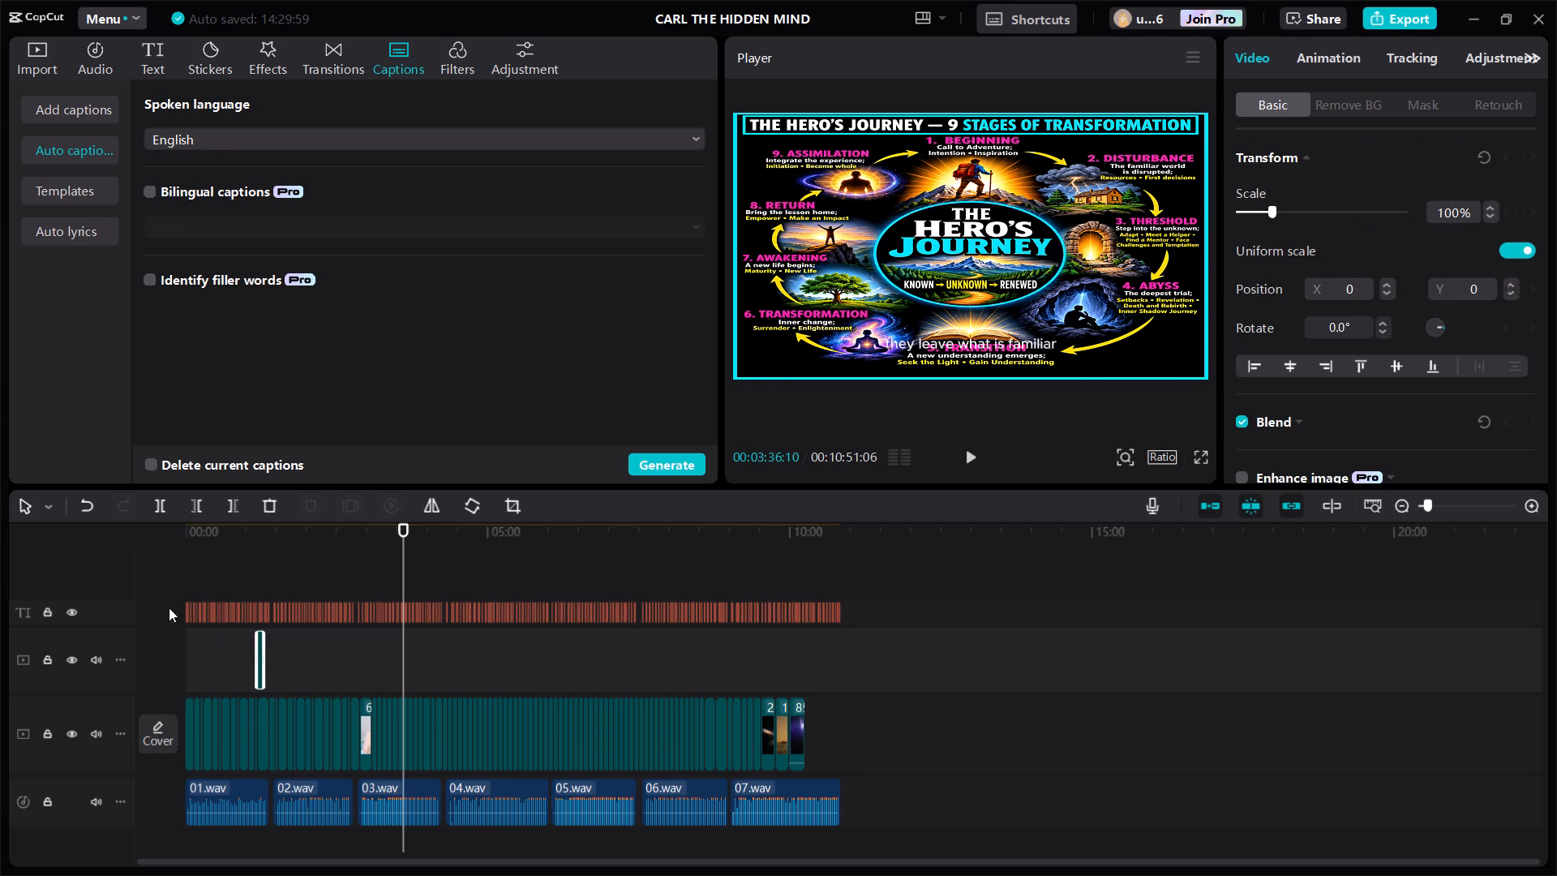
{"action": "left_click", "coordinate": [85, 501]}
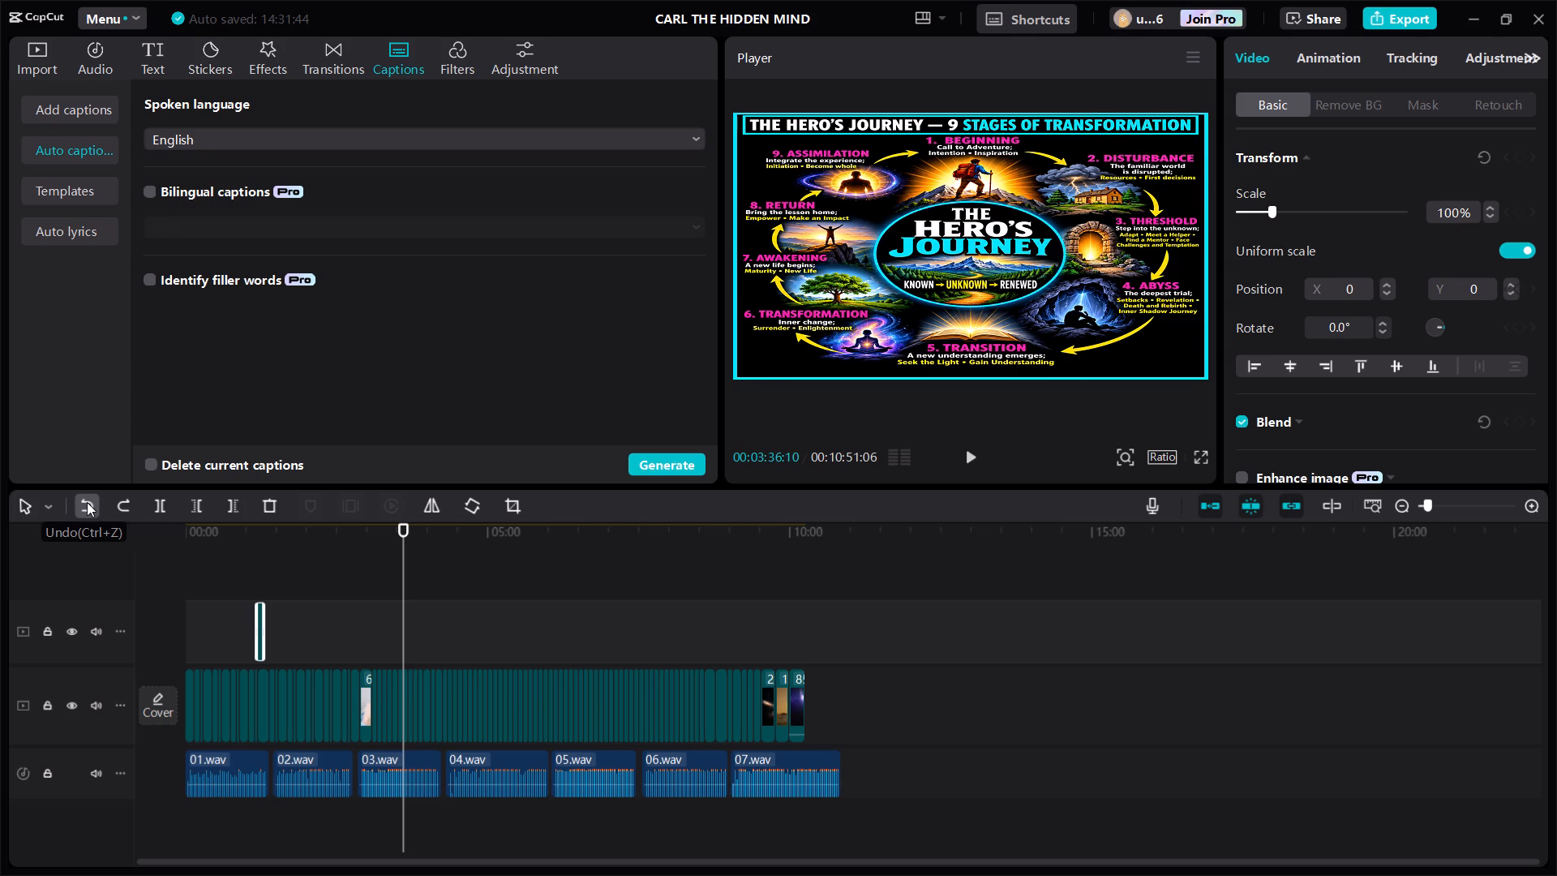
{"action": "left_click", "coordinate": [87, 502]}
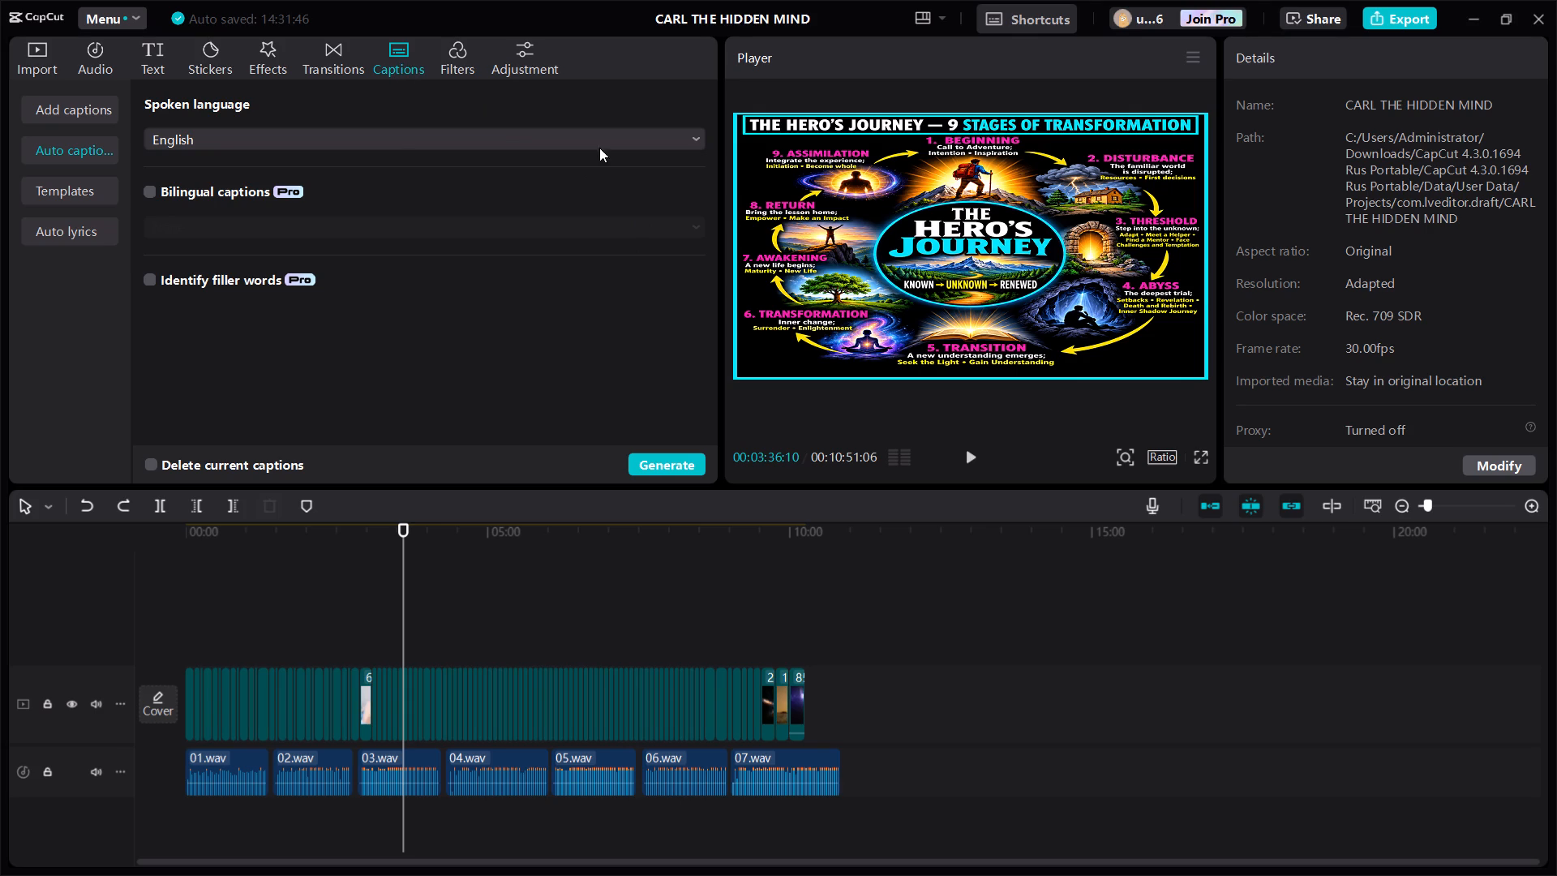
Generate the automatic captions again with English as the spoken language.
{"action": "left_click", "coordinate": [690, 462]}
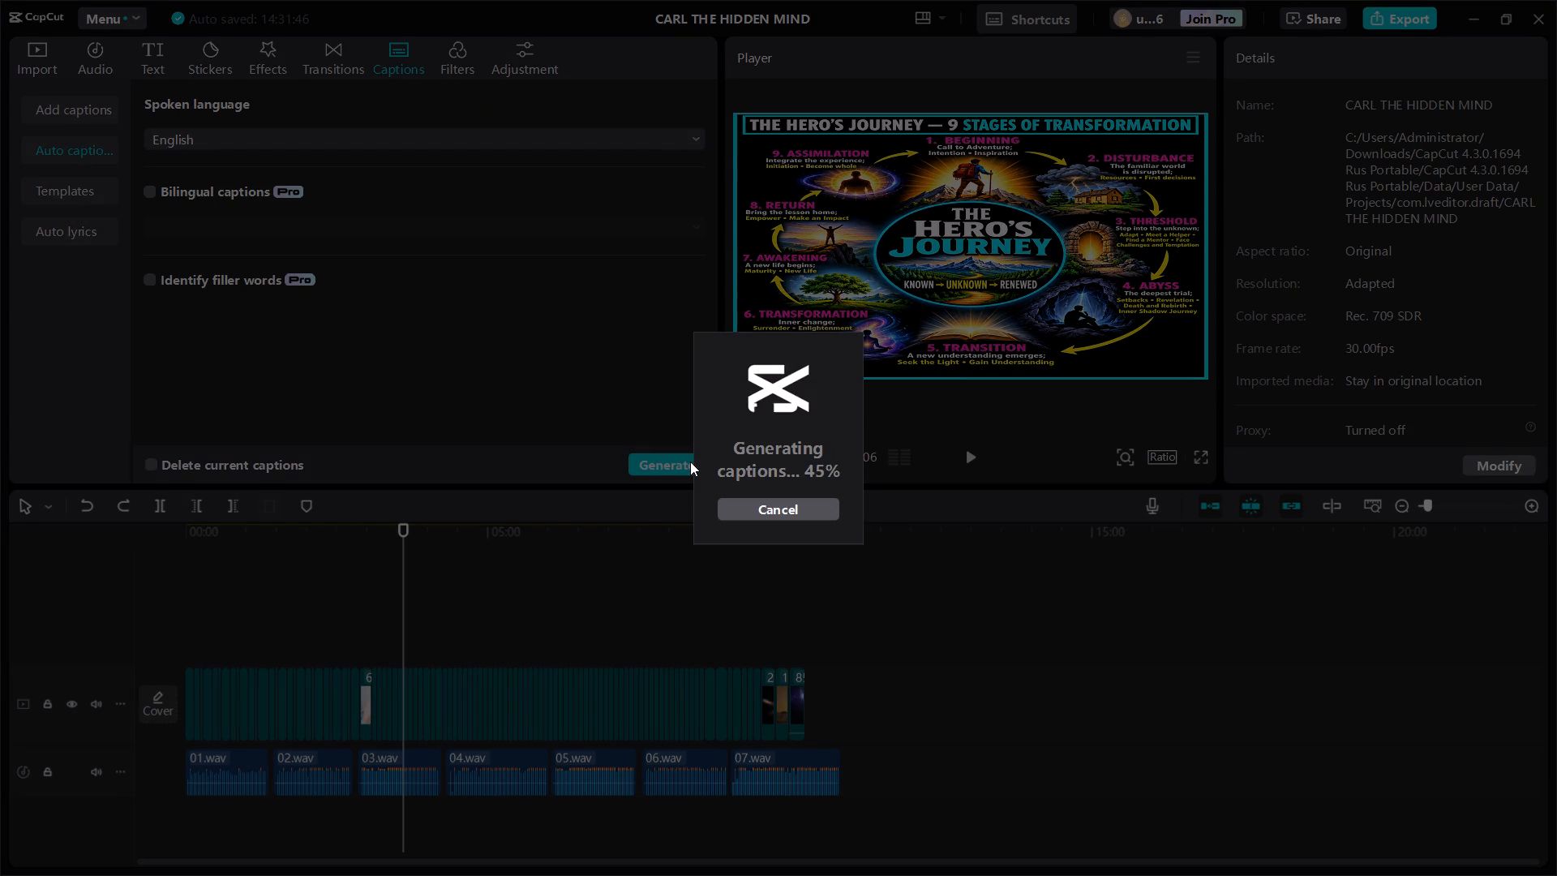
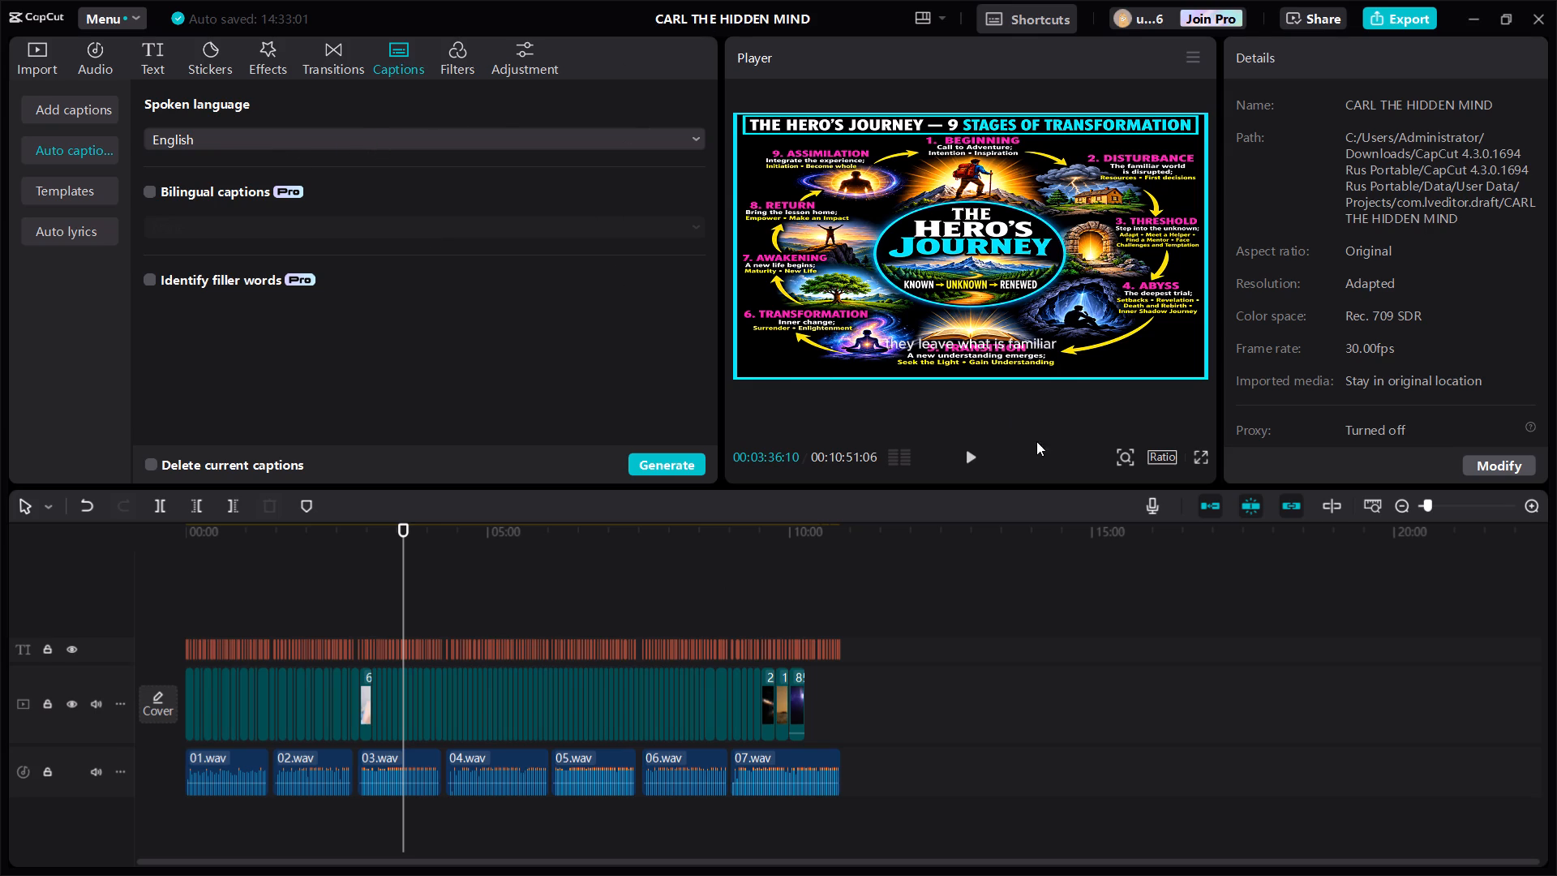
Select all generated captions on the text track and make their text bold and all uppercase.
{"action": "left_click_drag", "start_coordinate": [900, 596], "coordinate": [818, 646]}
{"action": "left_click_drag", "start_coordinate": [818, 646], "coordinate": [130, 646]}
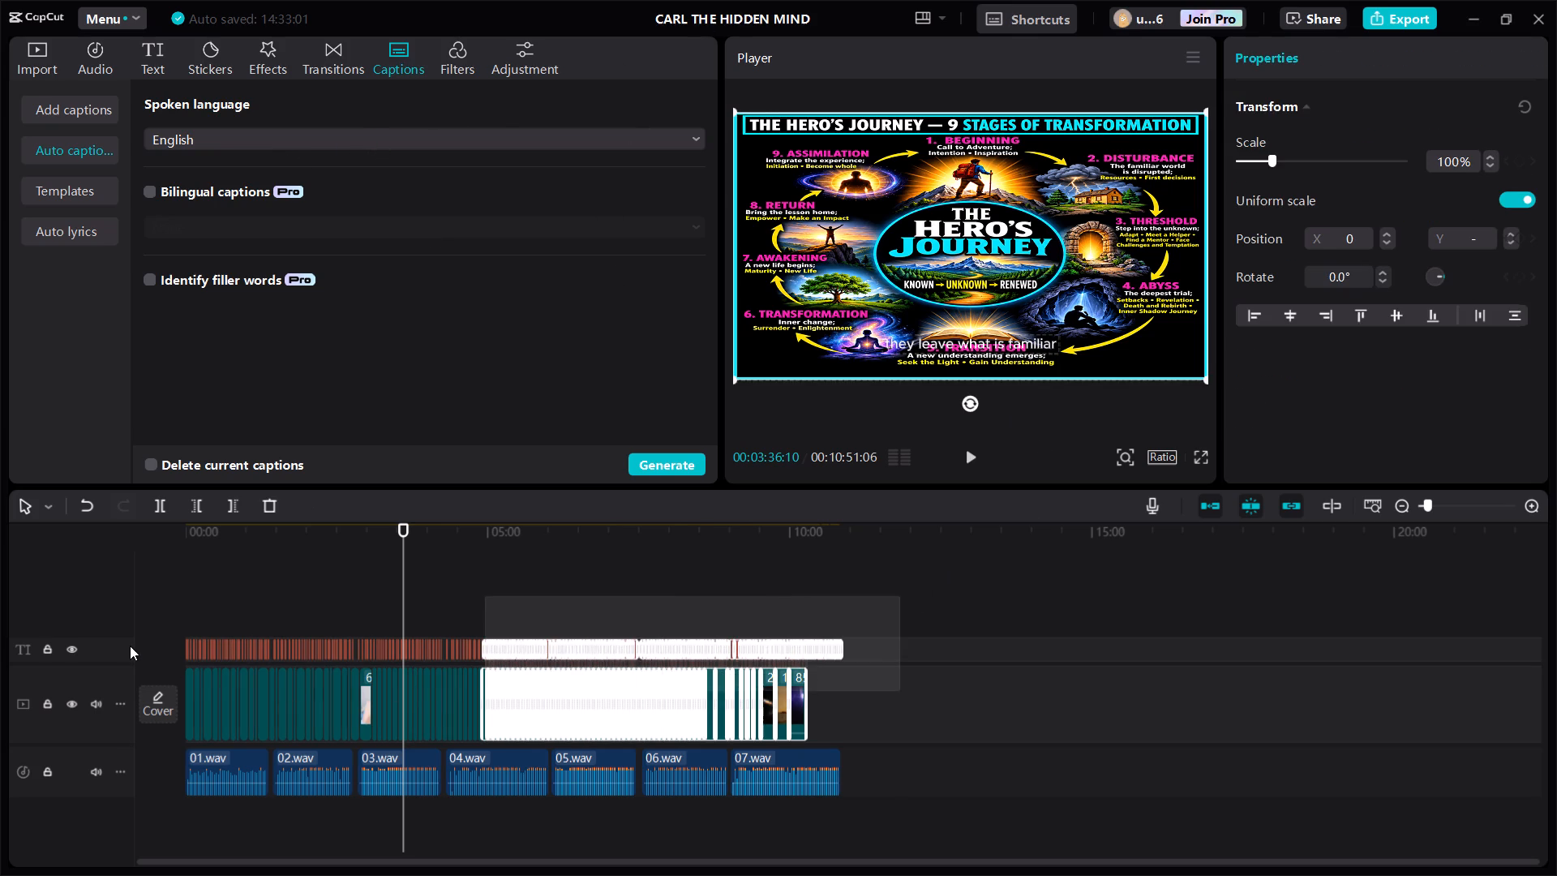
{"action": "left_click_drag", "start_coordinate": [130, 646], "coordinate": [134, 646]}
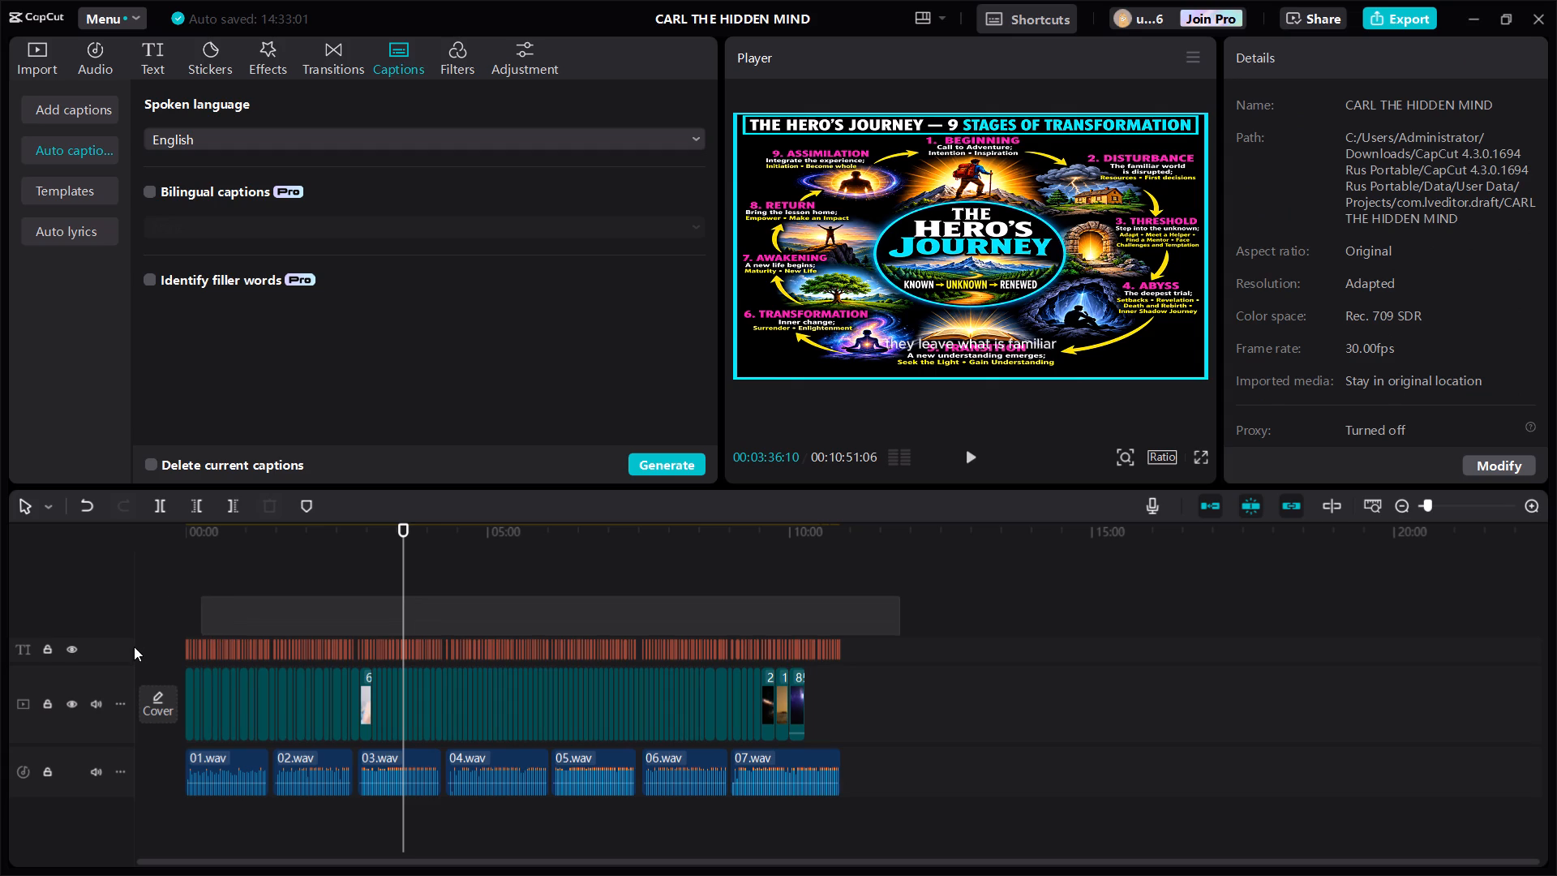
{"action": "left_click_drag", "start_coordinate": [134, 646], "coordinate": [174, 656]}
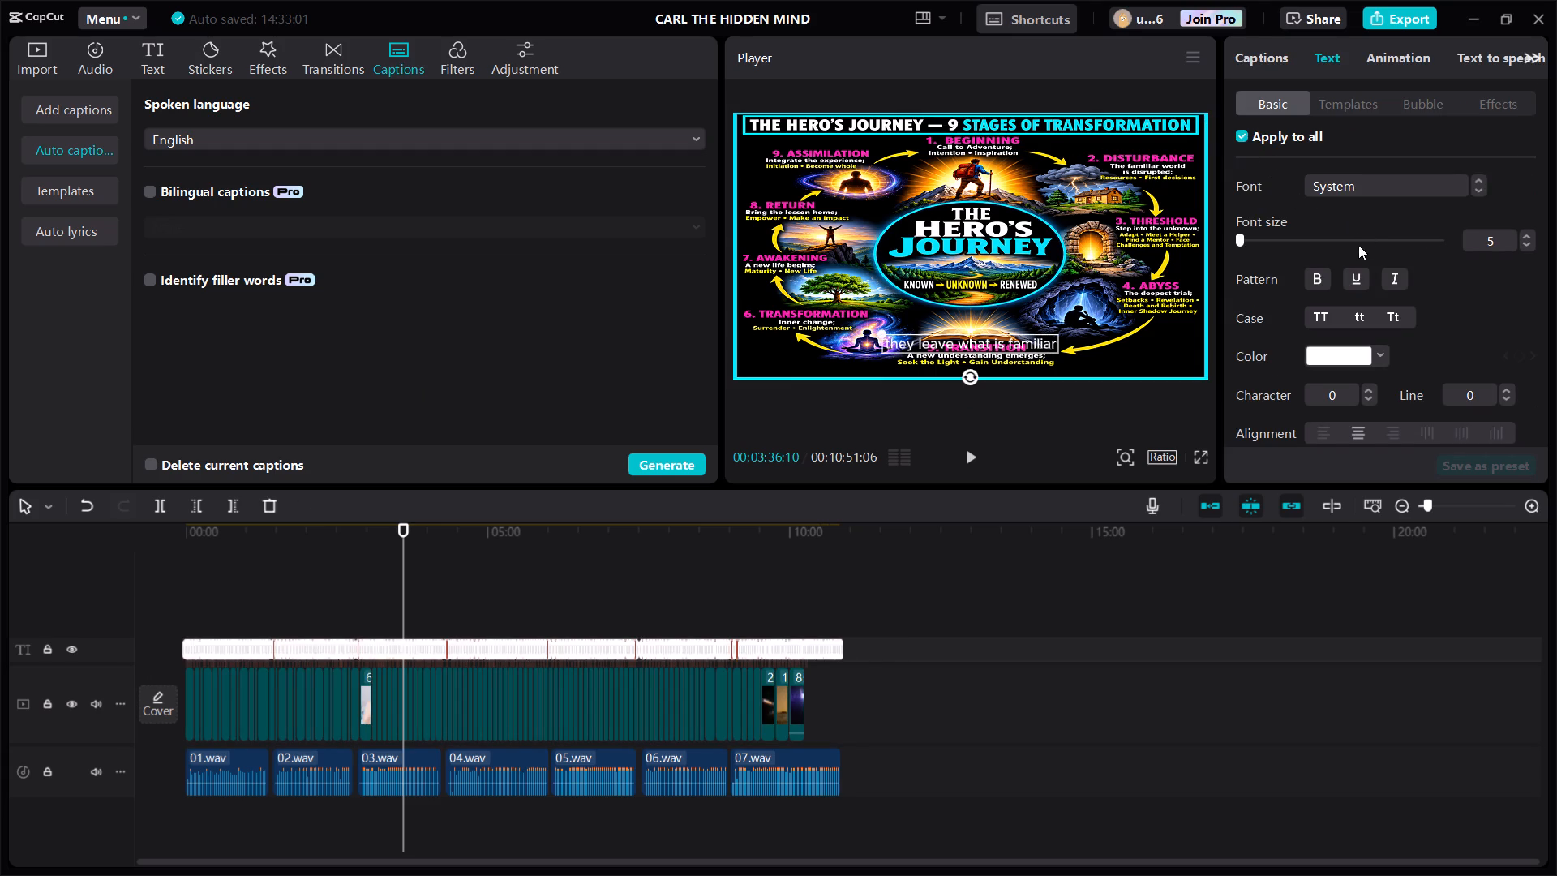
{"action": "left_click", "coordinate": [1322, 274]}
{"action": "left_click", "coordinate": [1320, 311]}
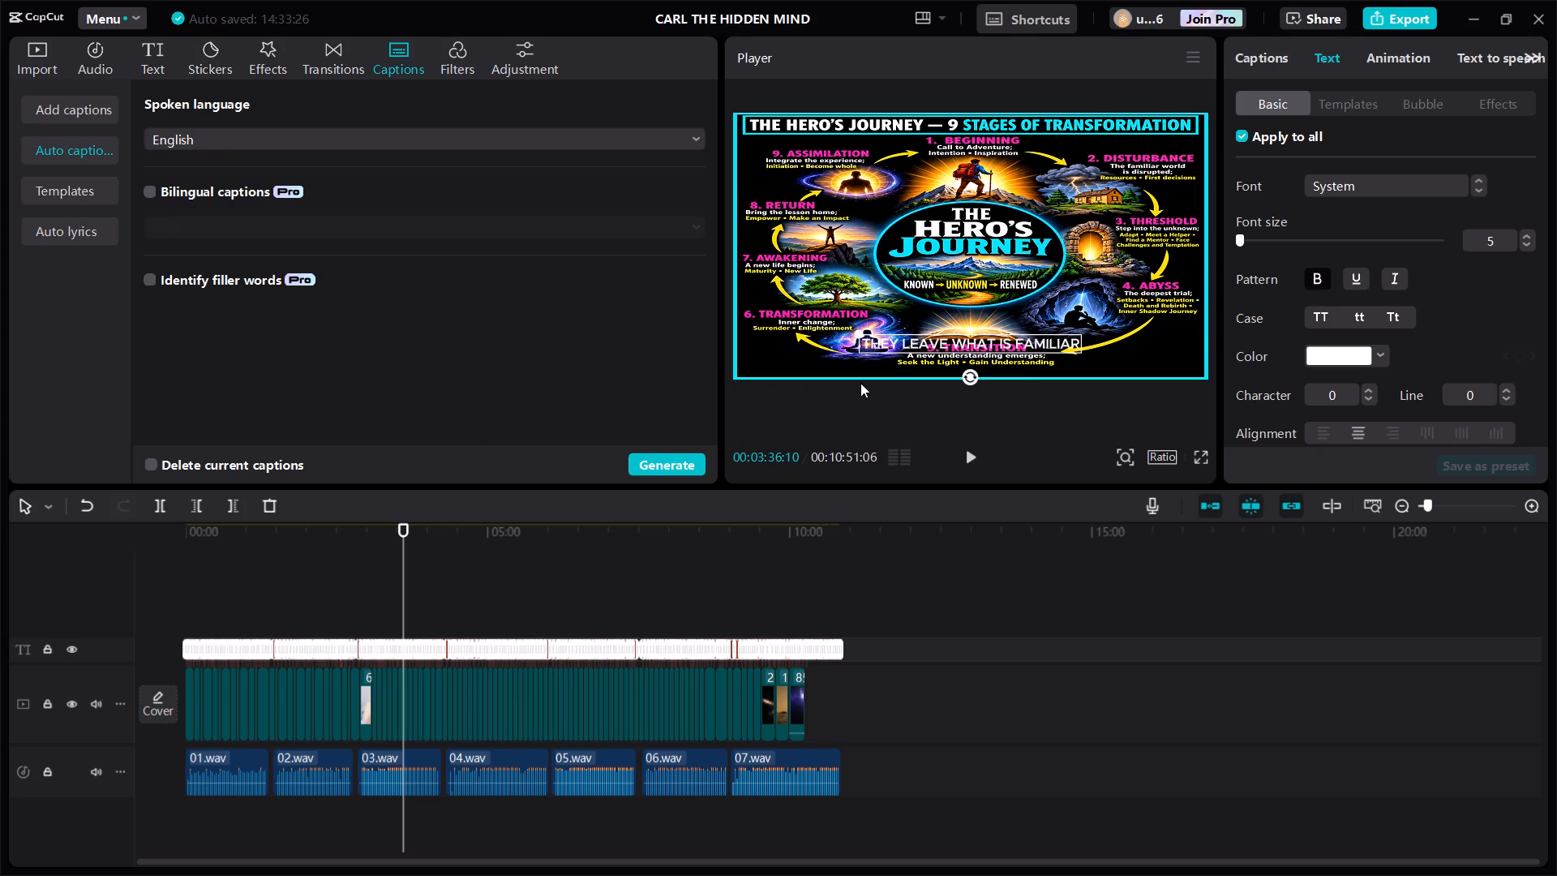
Return the playhead to the start of the video and play it to review the restyled captions.
{"action": "left_click", "coordinate": [190, 588]}
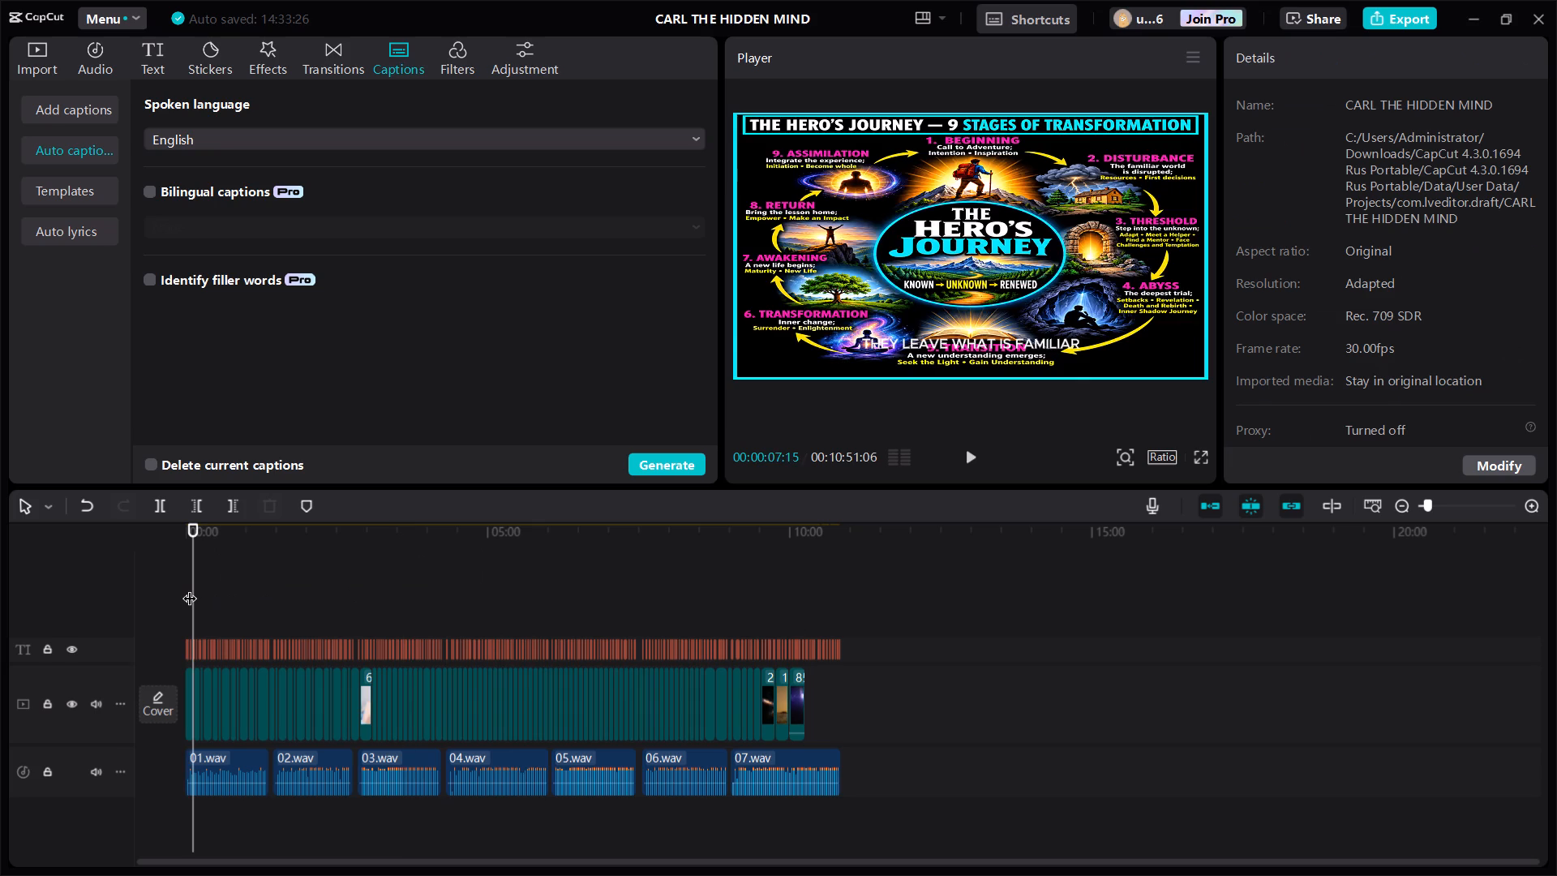
{"action": "left_click_drag", "start_coordinate": [190, 588], "coordinate": [90, 588]}
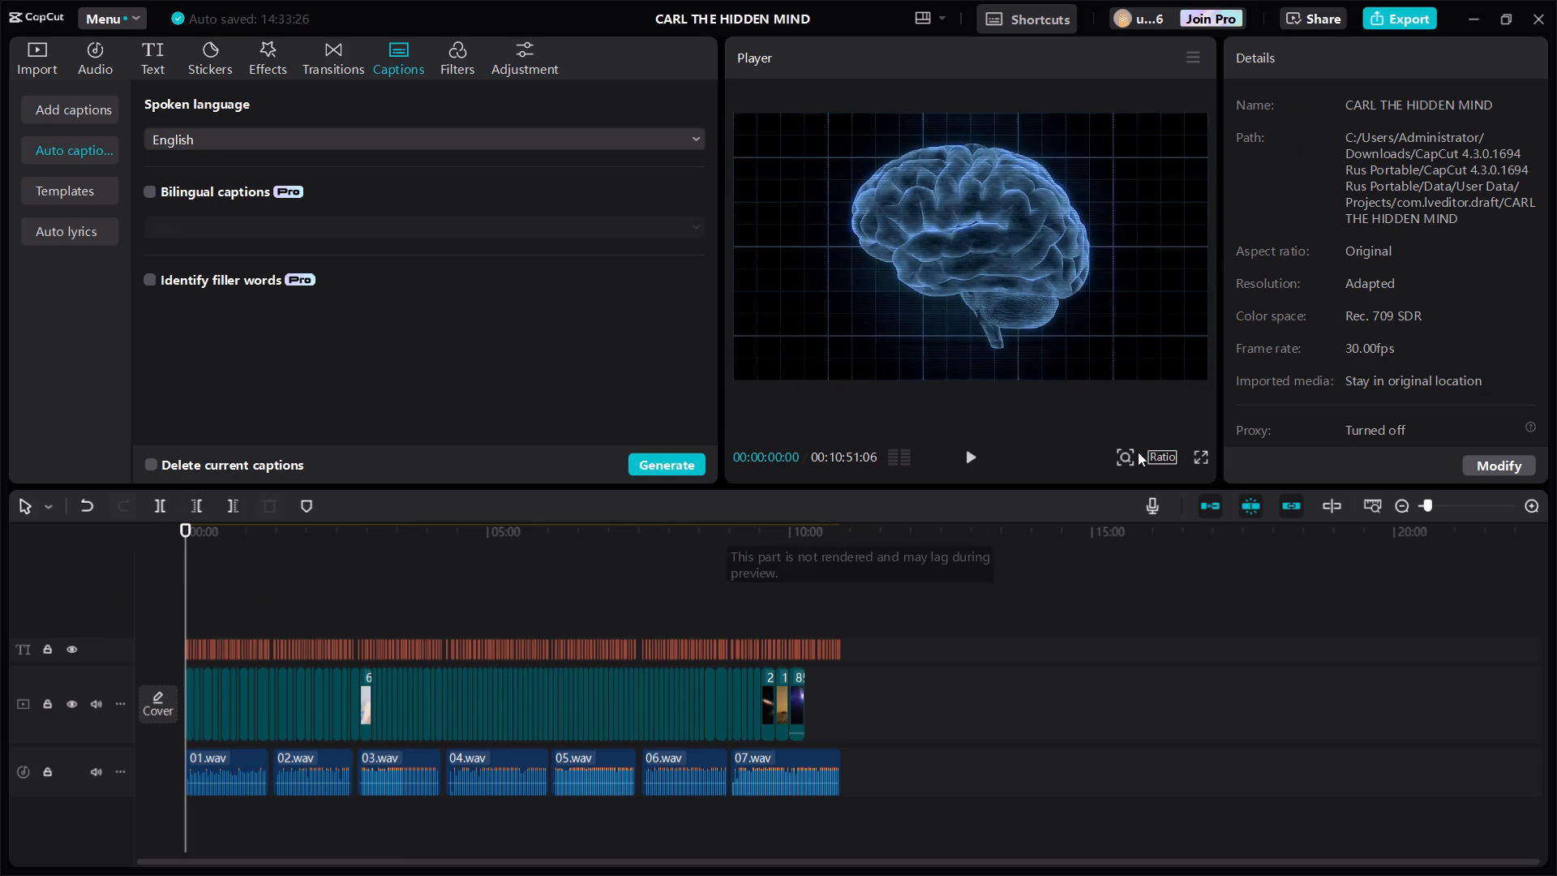
{"action": "left_click", "coordinate": [972, 455]}
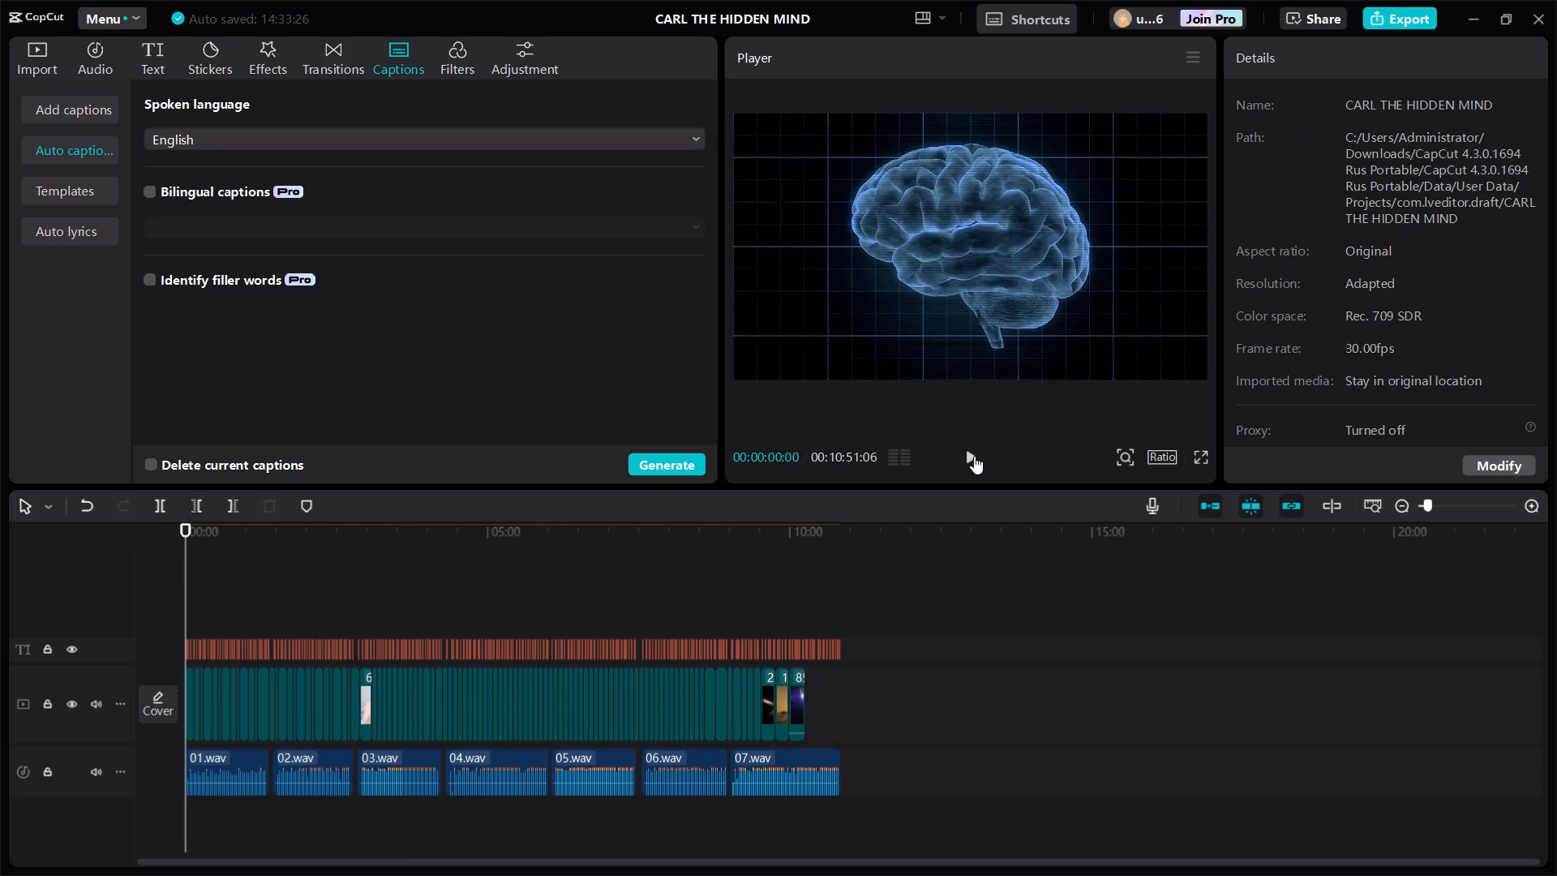